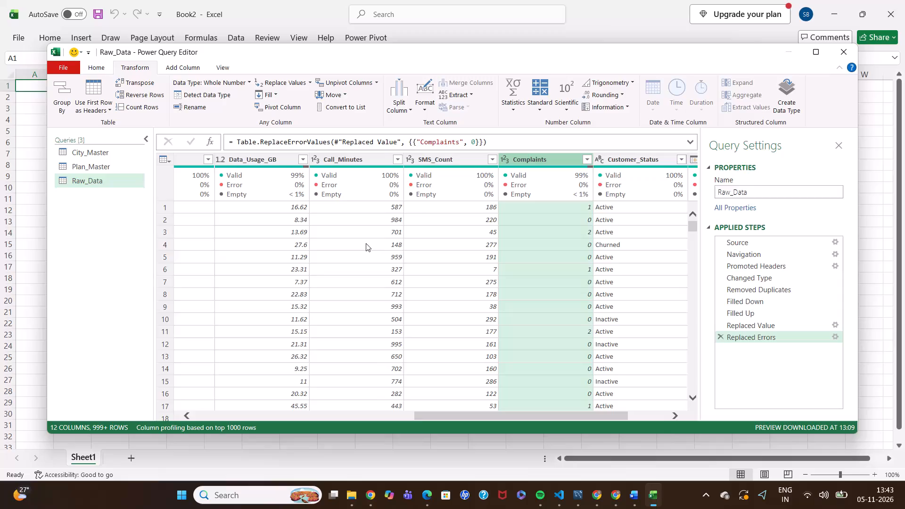
Examine the Raw_Data columns, checking the Complaints column for remaining null values.
scroll(366, 243, right, 2)
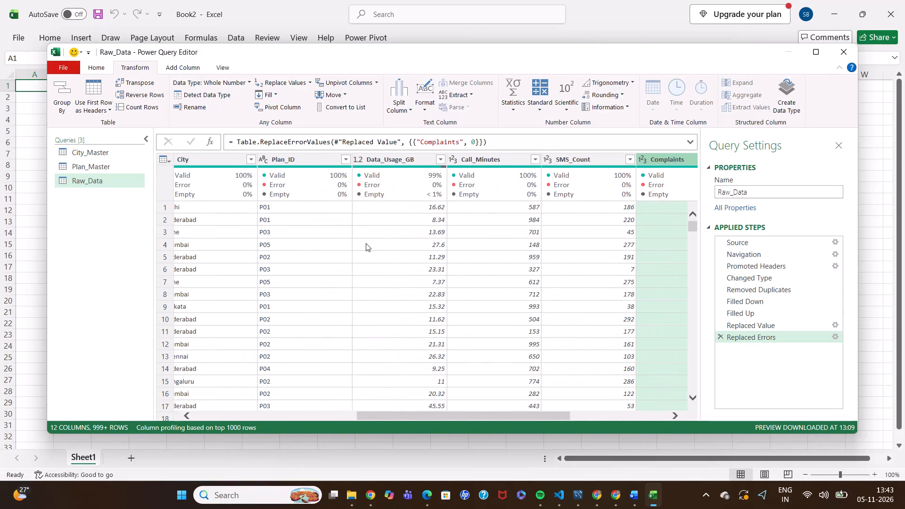
scroll(366, 243, right, 2)
scroll(366, 243, left, 1)
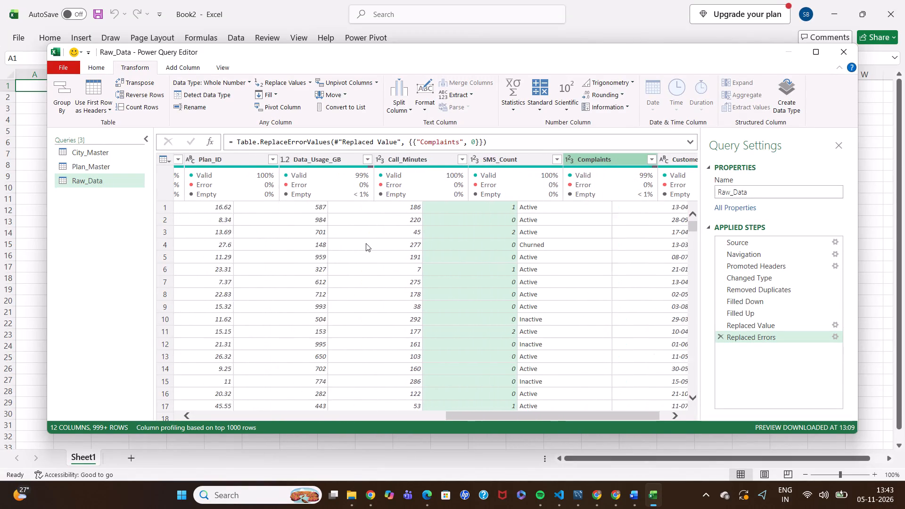
scroll(366, 243, left, 1)
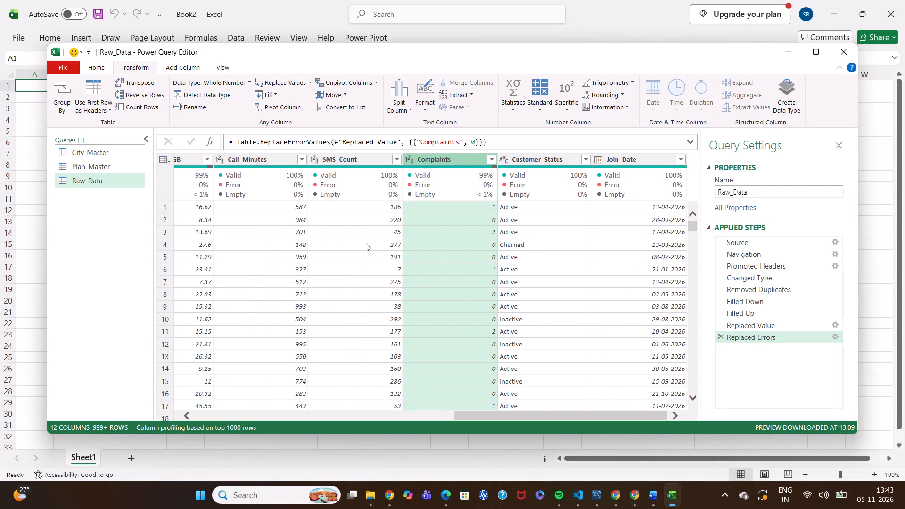
scroll(366, 243, left, 1)
scroll(452, 296, down, 6)
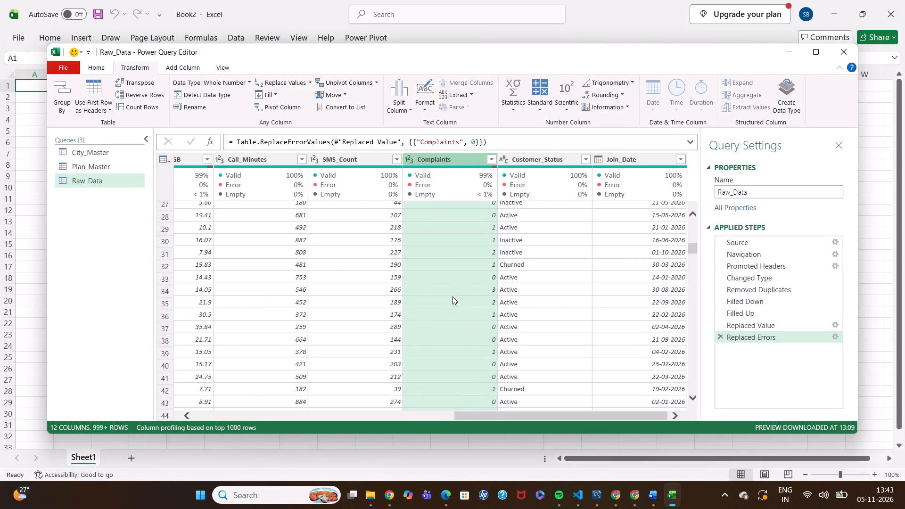
scroll(452, 296, down, 4)
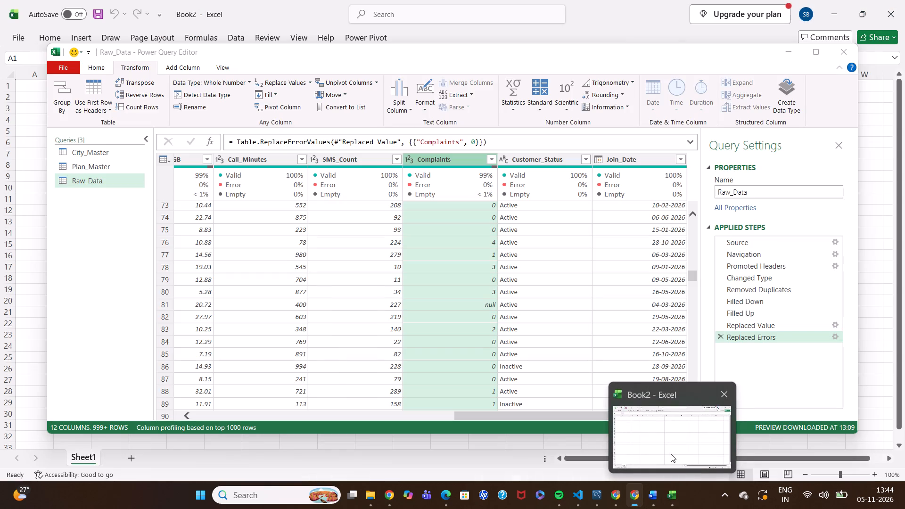
click(671, 454)
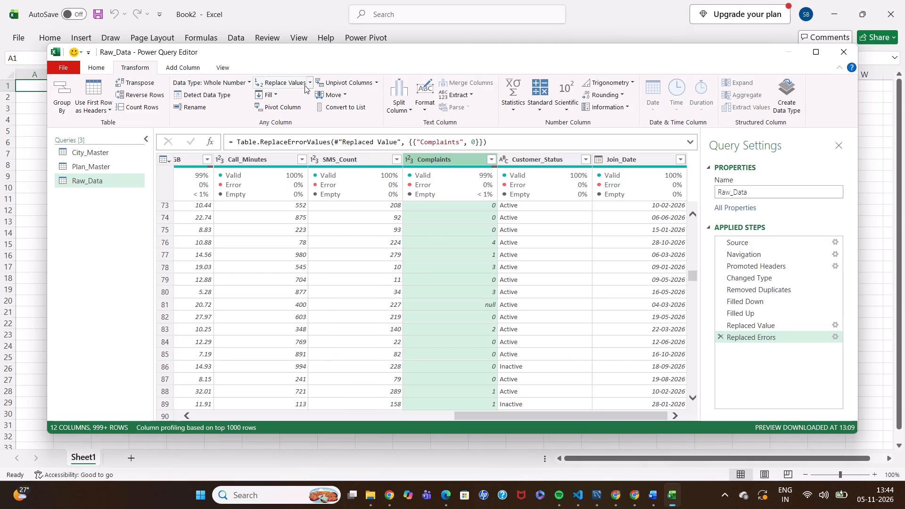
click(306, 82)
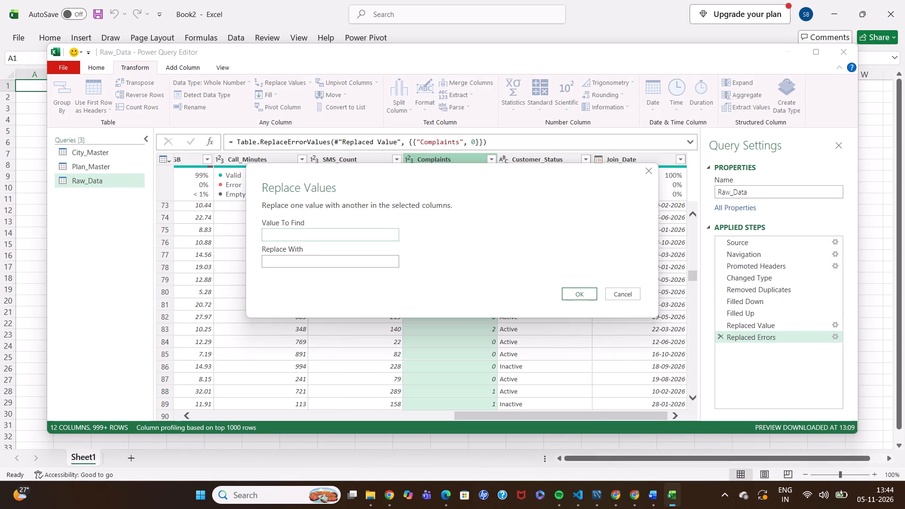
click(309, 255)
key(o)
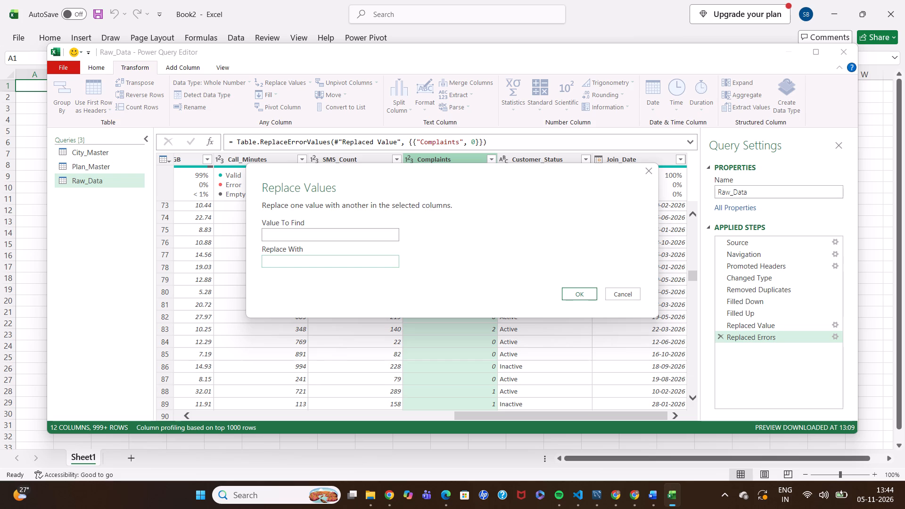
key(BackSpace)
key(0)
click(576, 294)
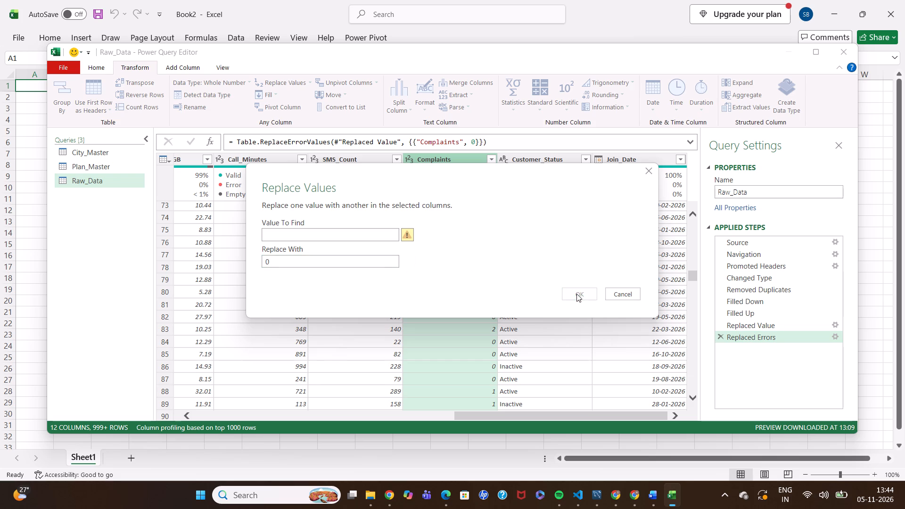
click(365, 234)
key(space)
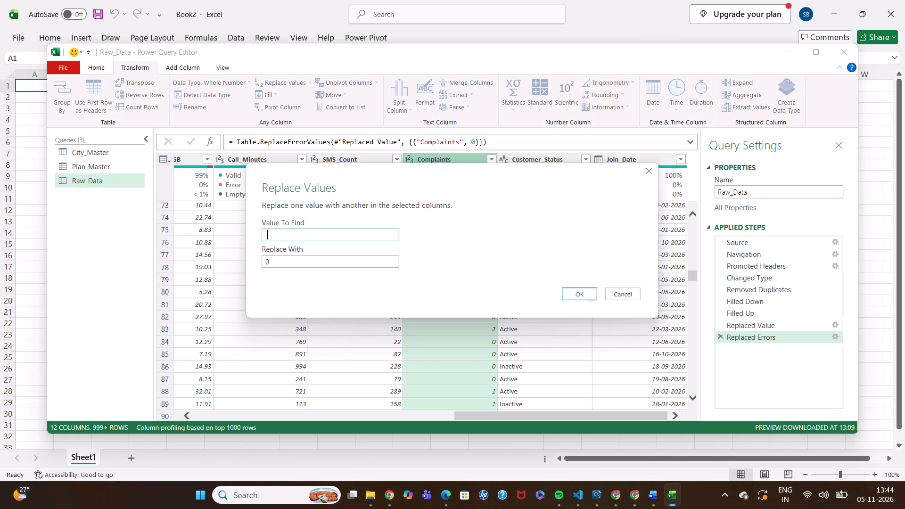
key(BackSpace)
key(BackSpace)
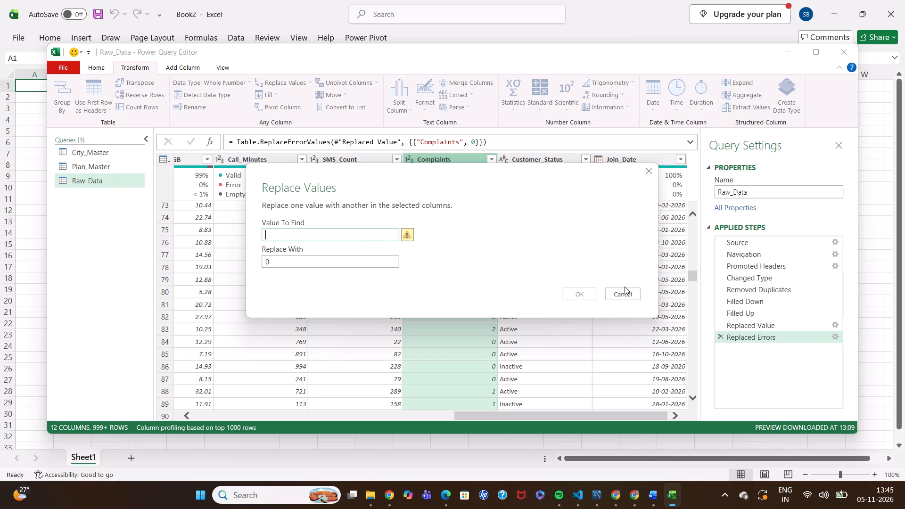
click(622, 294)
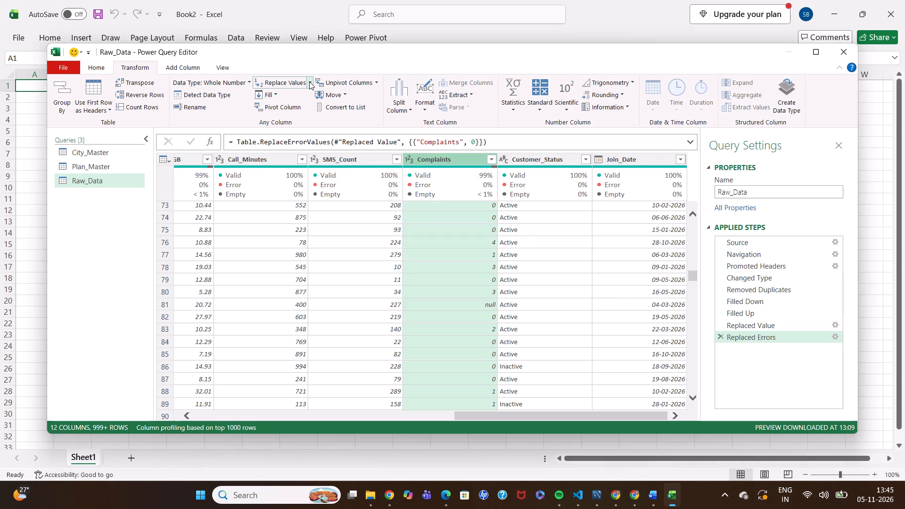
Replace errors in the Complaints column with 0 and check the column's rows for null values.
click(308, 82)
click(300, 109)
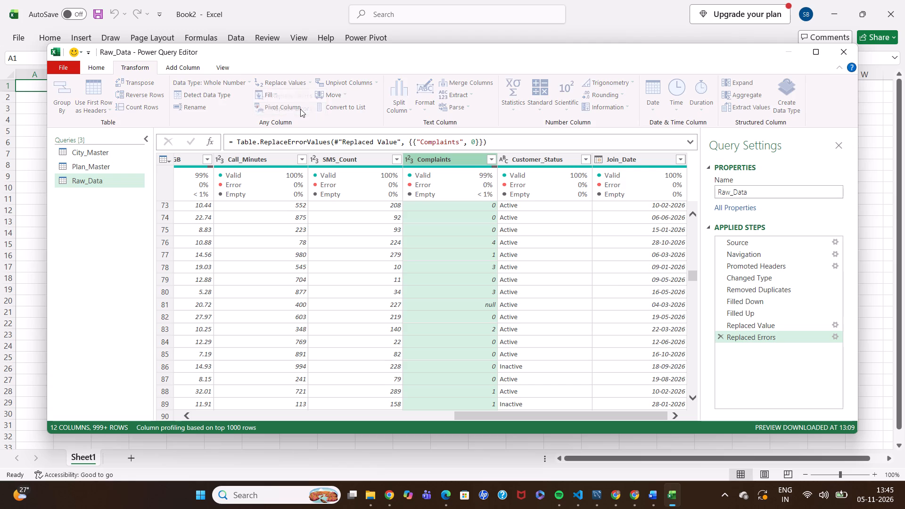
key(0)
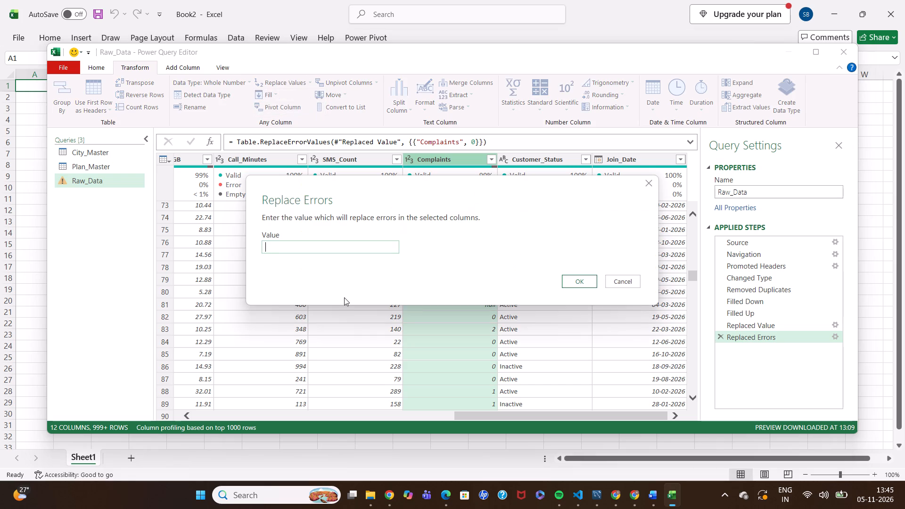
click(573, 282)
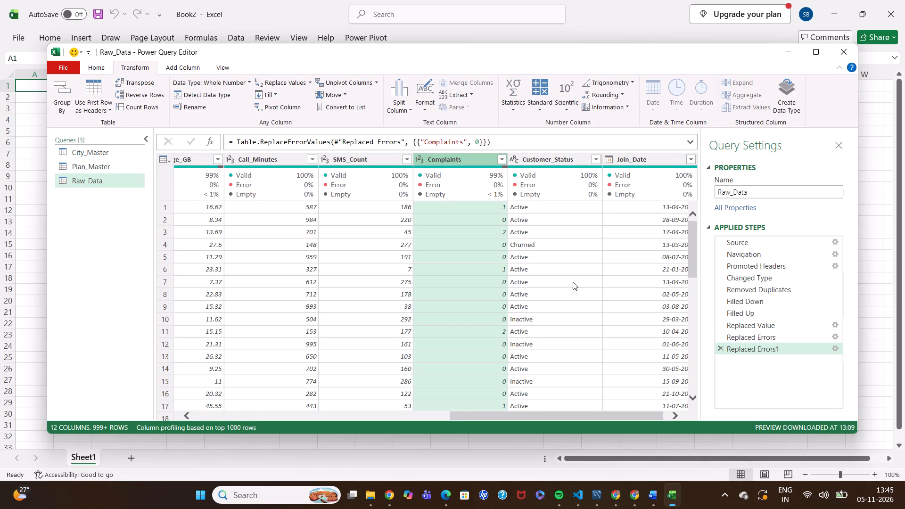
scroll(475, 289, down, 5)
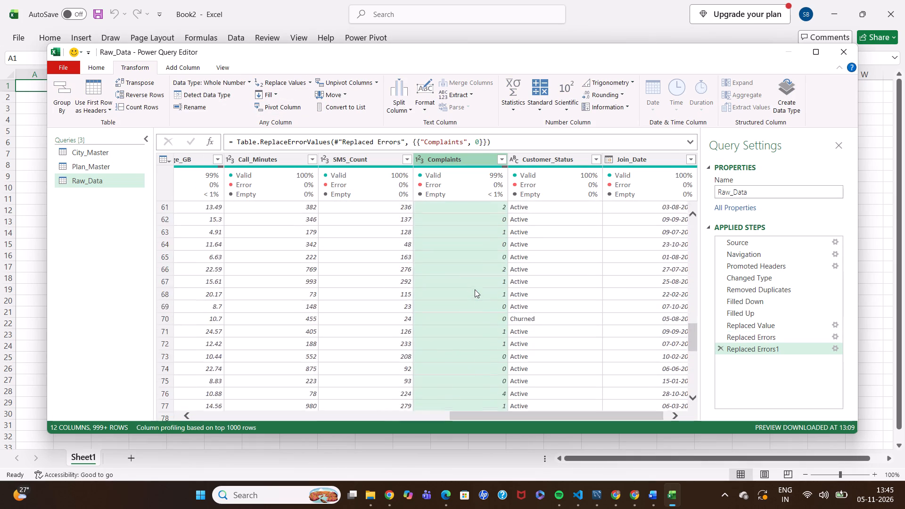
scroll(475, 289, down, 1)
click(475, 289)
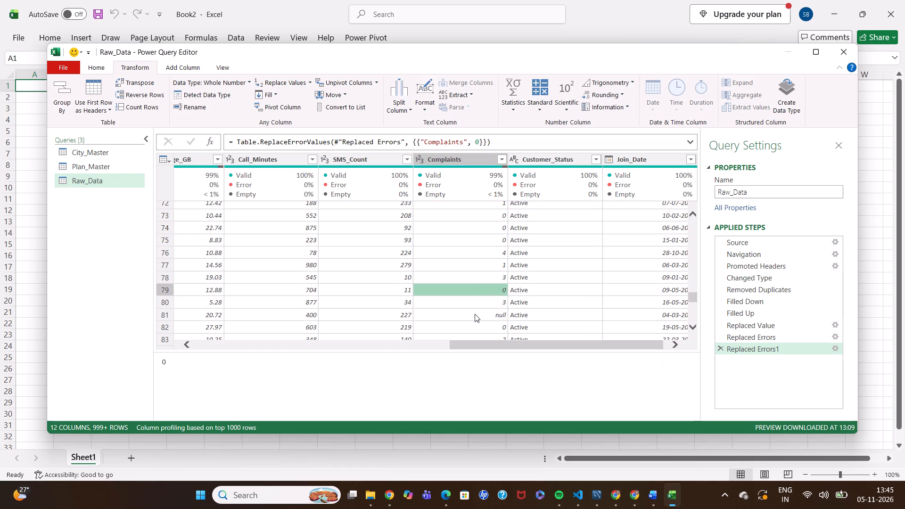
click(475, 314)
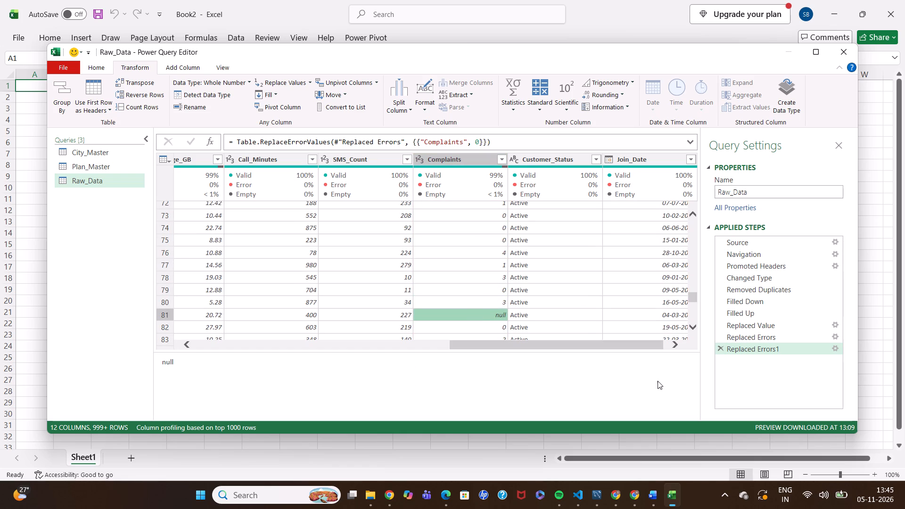
Delete both Replaced Errors steps from the Raw_Data query's applied steps.
click(720, 346)
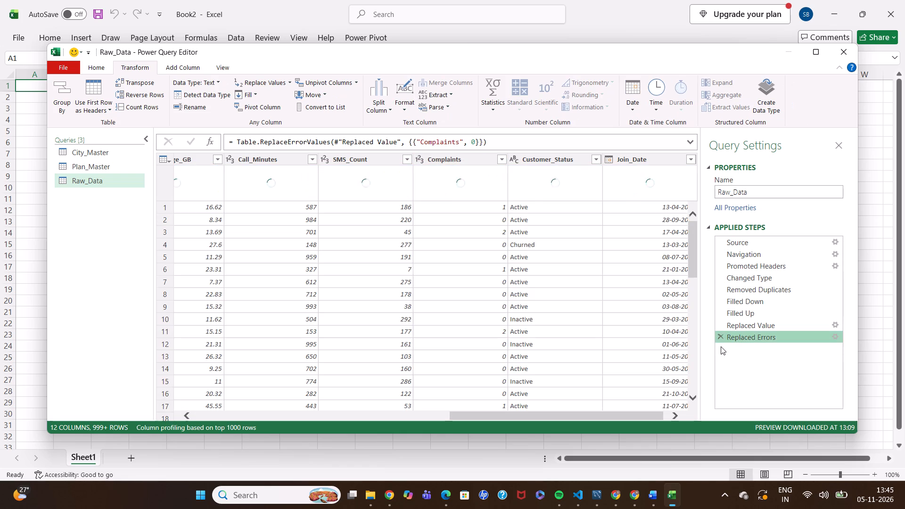
click(722, 335)
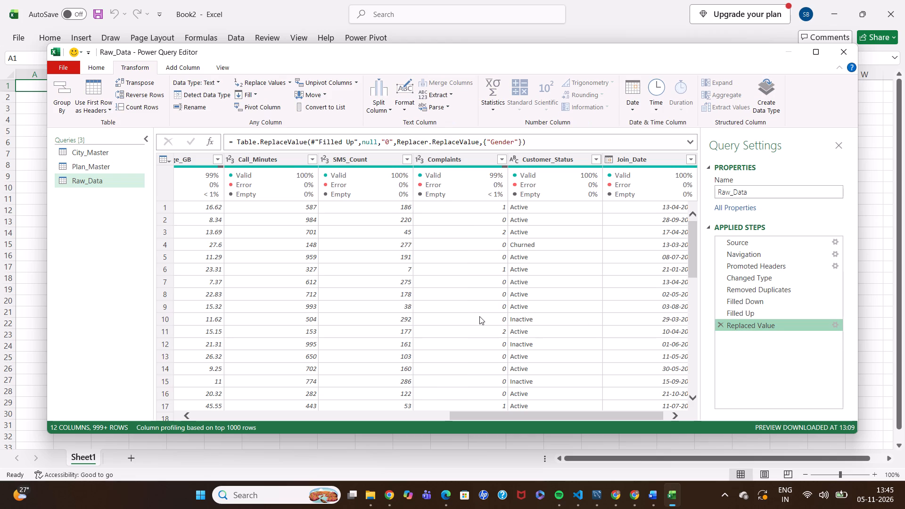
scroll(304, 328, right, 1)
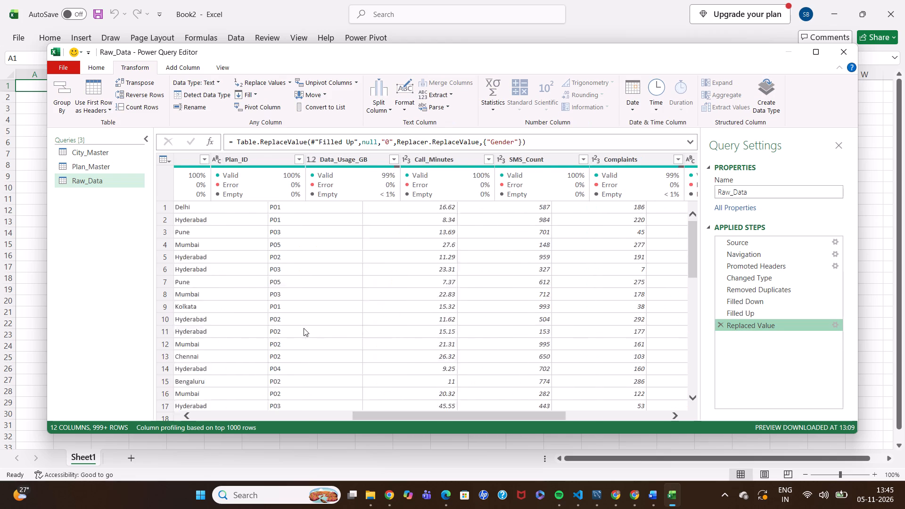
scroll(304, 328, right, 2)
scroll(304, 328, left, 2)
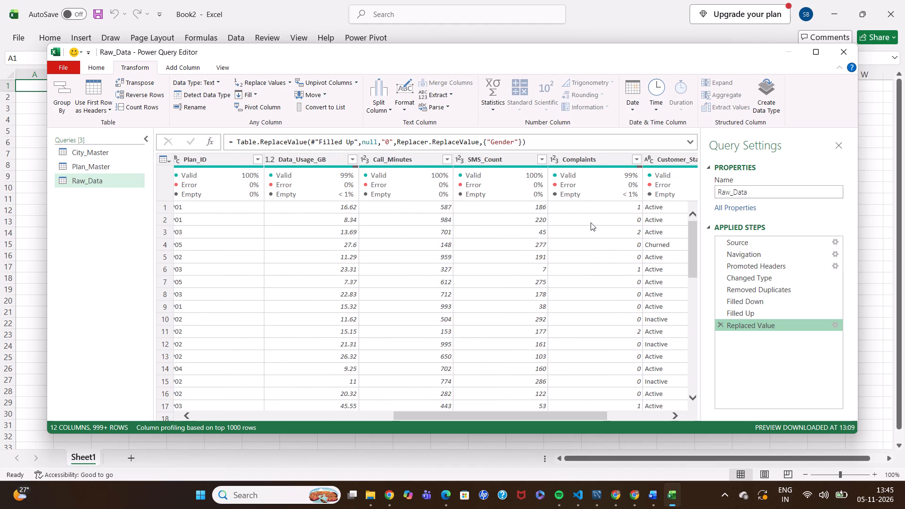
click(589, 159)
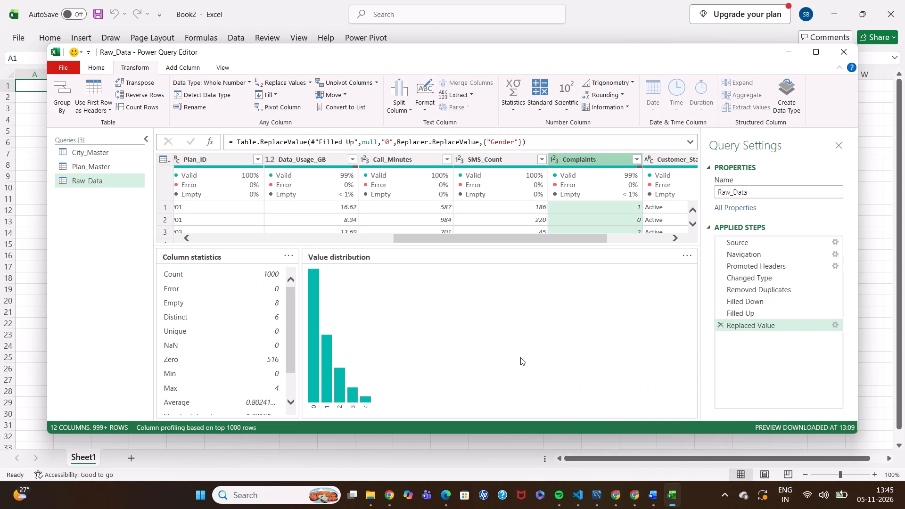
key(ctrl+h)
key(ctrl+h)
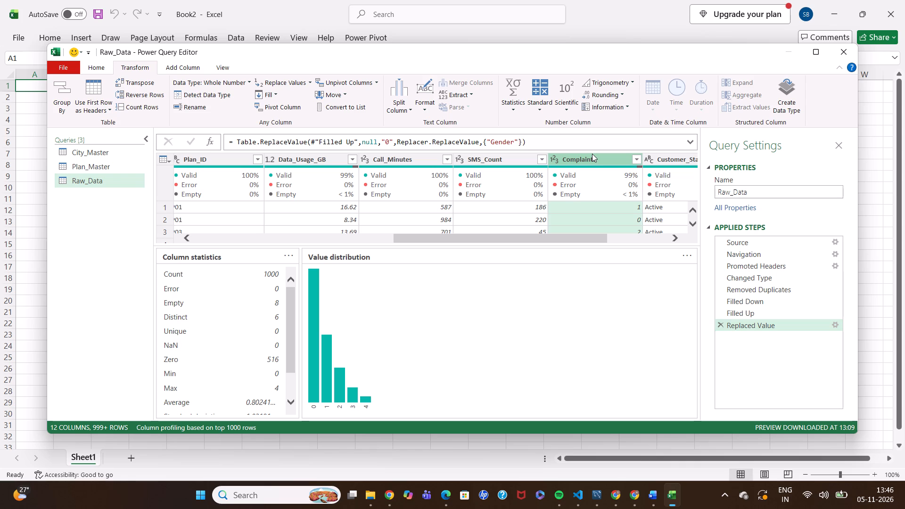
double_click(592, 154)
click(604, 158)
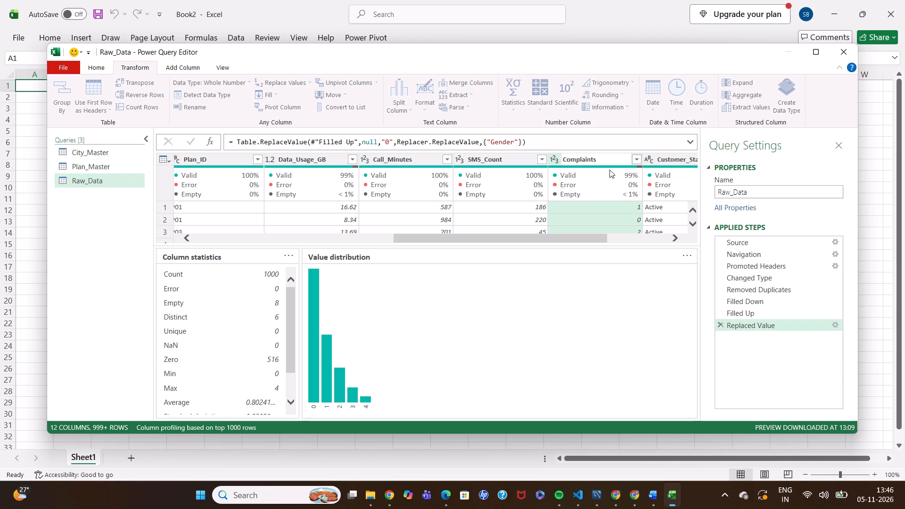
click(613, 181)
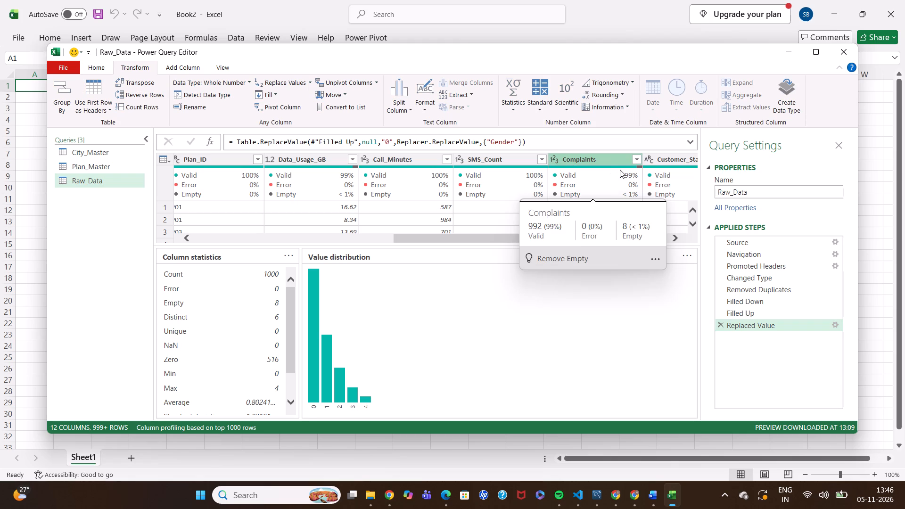
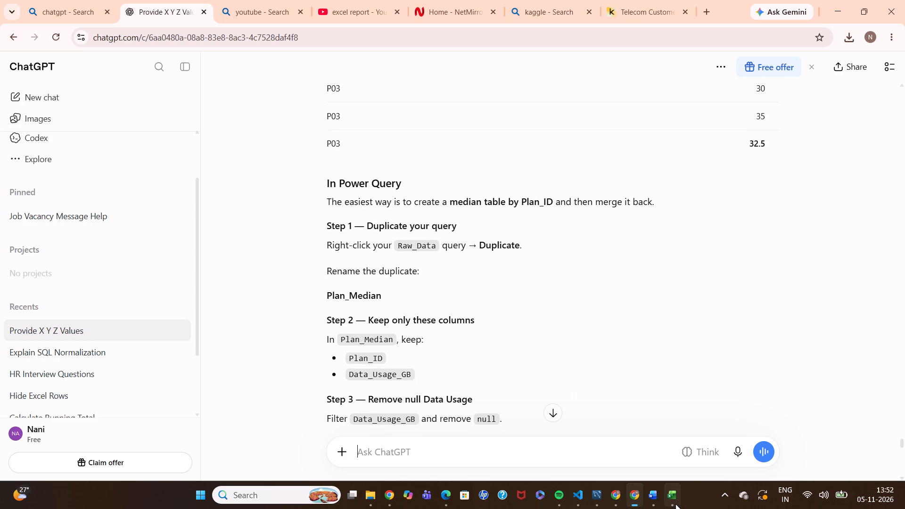
Switch to the Power Query Editor in Excel and duplicate the Raw_Data query.
click(667, 447)
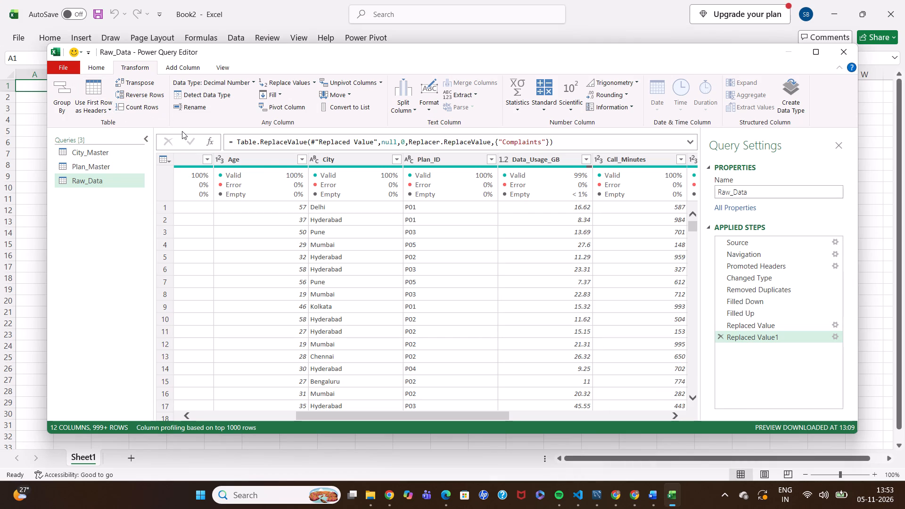
click(92, 67)
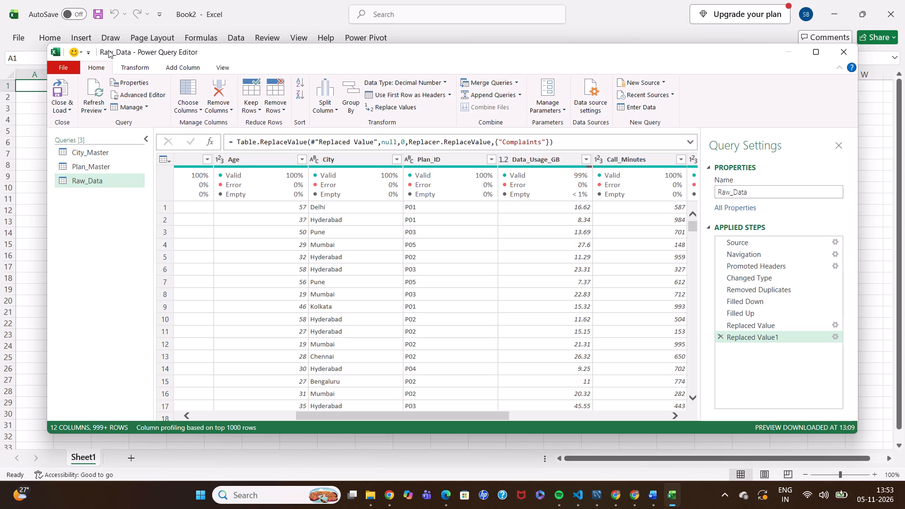
click(175, 63)
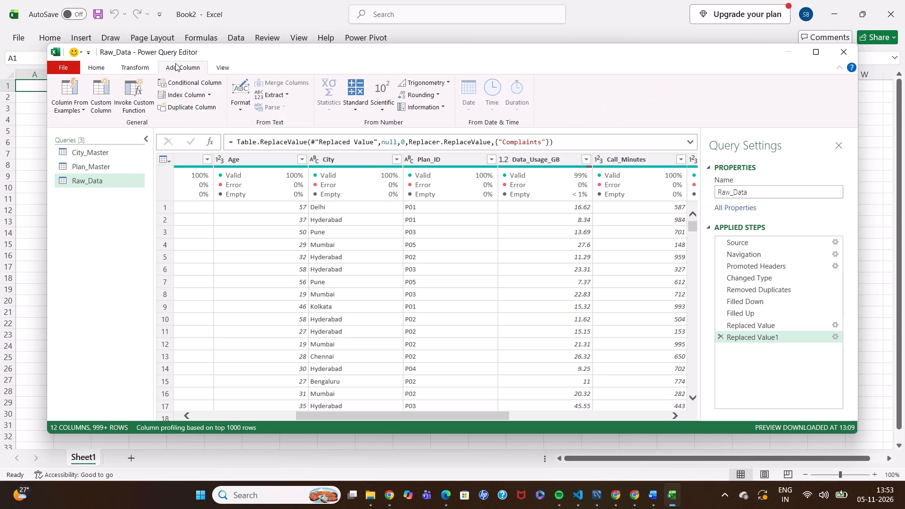
click(223, 66)
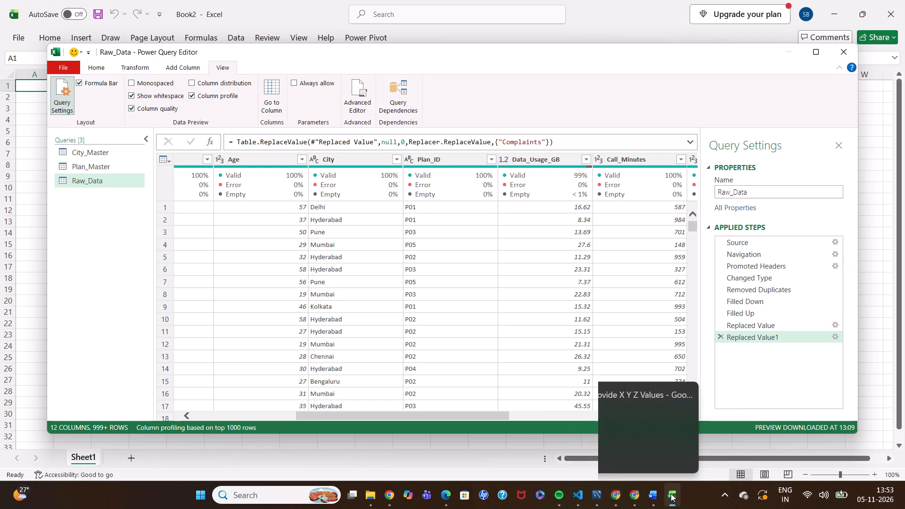
click(775, 189)
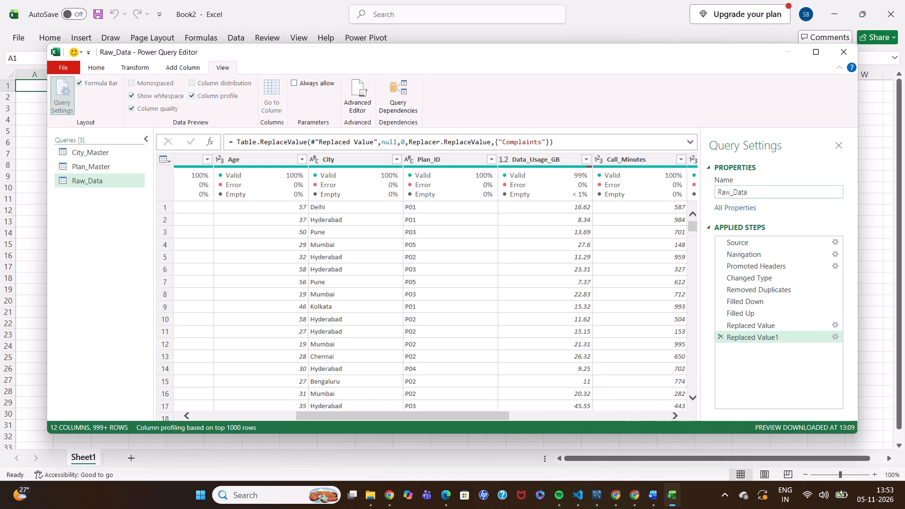
right_click(96, 181)
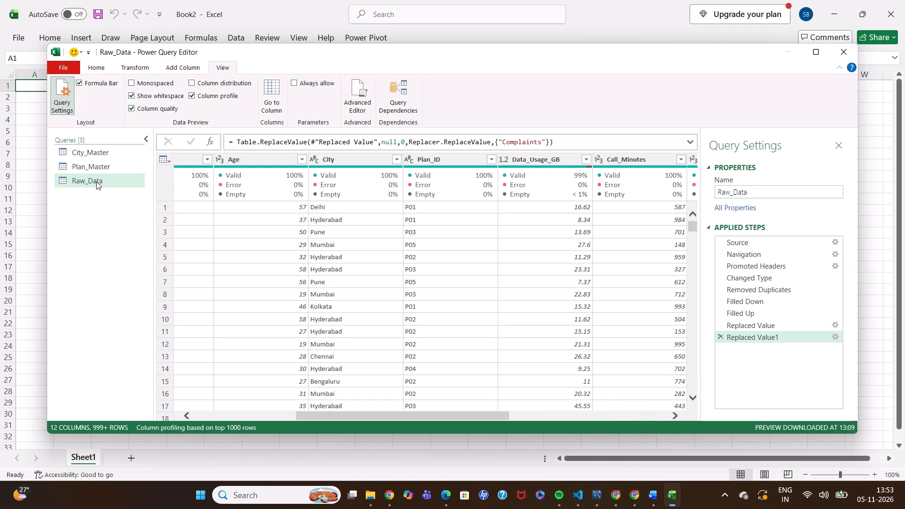
click(86, 180)
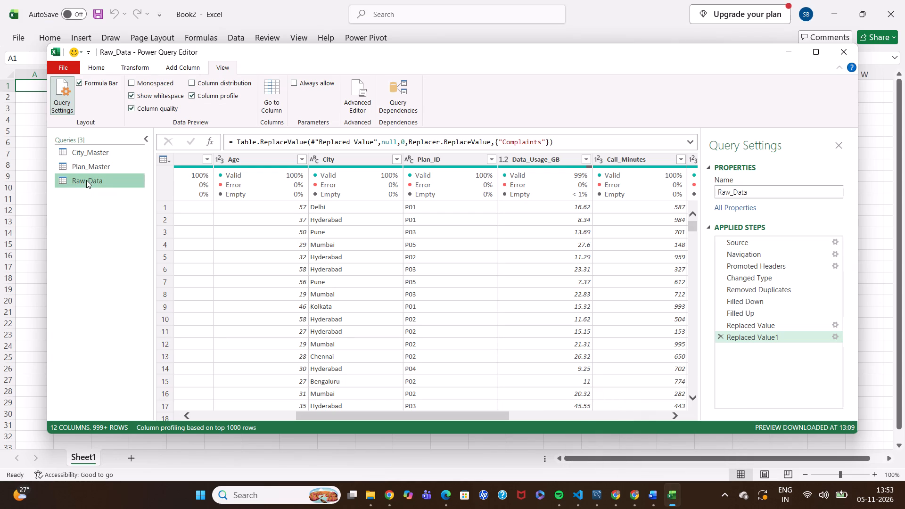
right_click(86, 180)
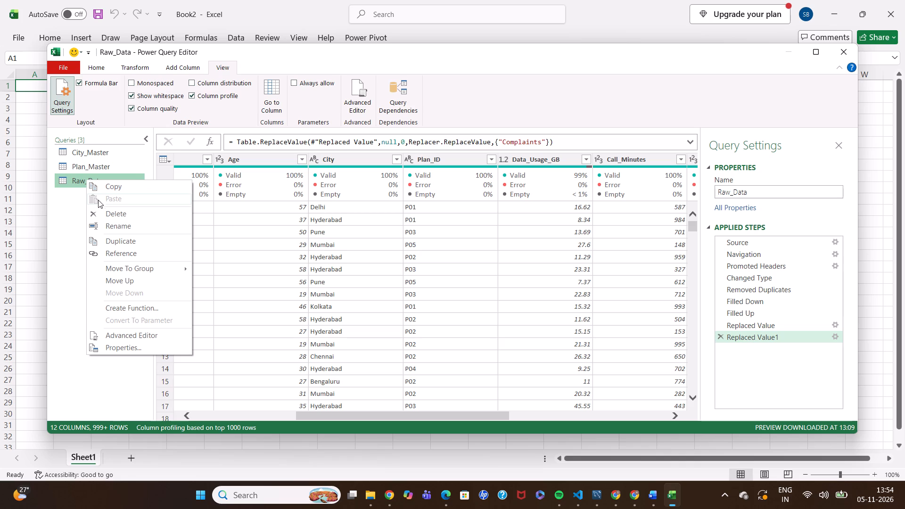
click(117, 239)
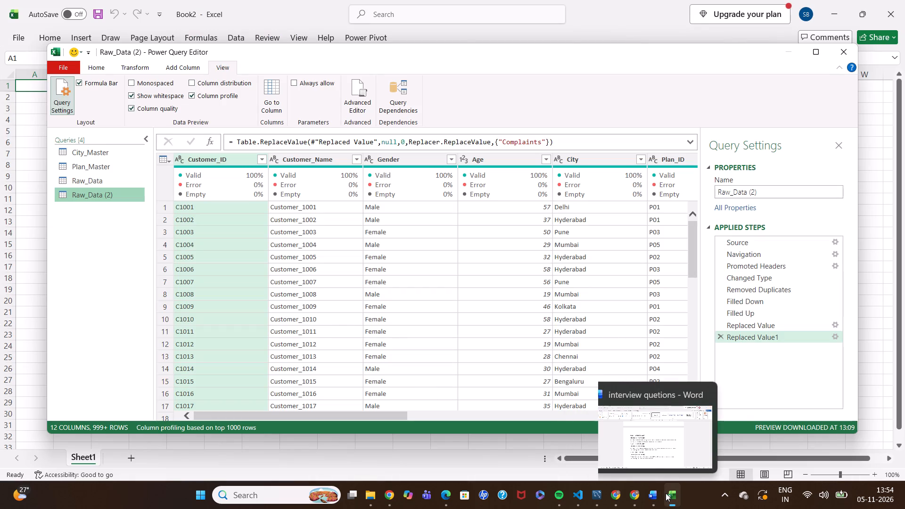
Rename the duplicated Raw_Data query as plane_median.
click(674, 494)
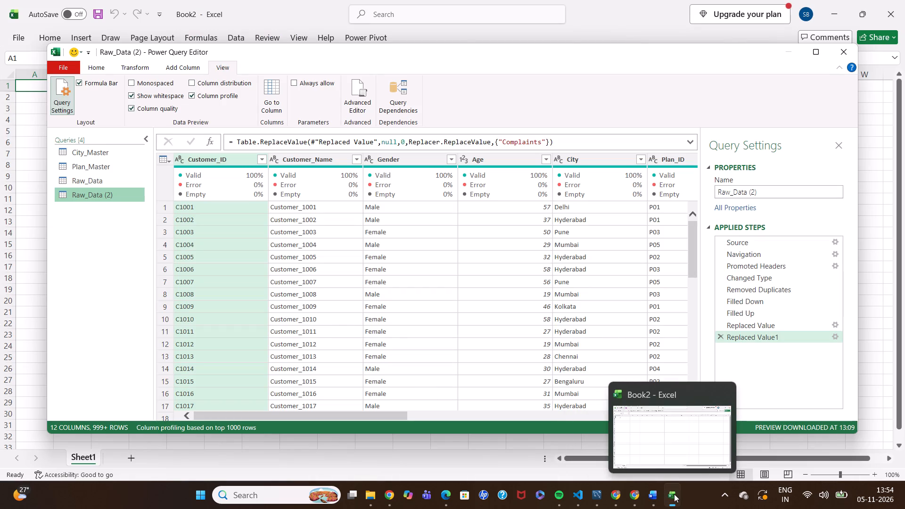
double_click(92, 193)
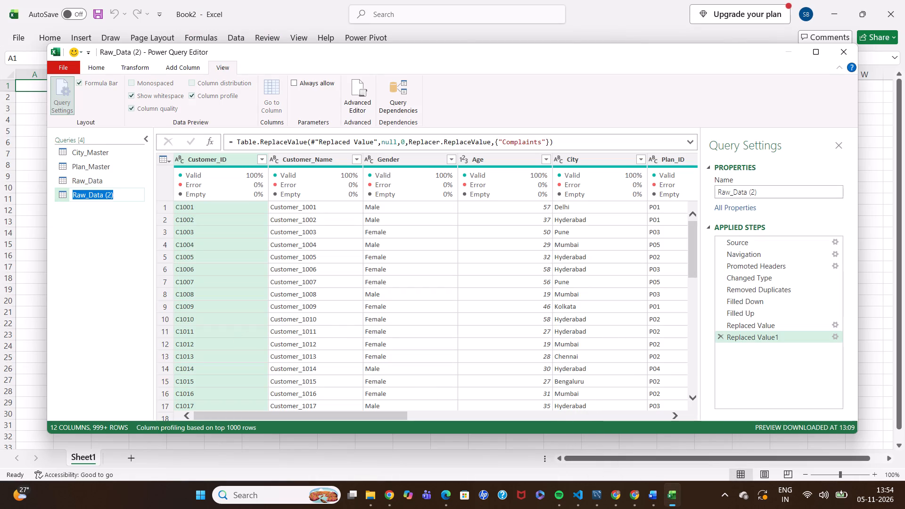
key(BackSpace)
text(plane_median)
key(Return)
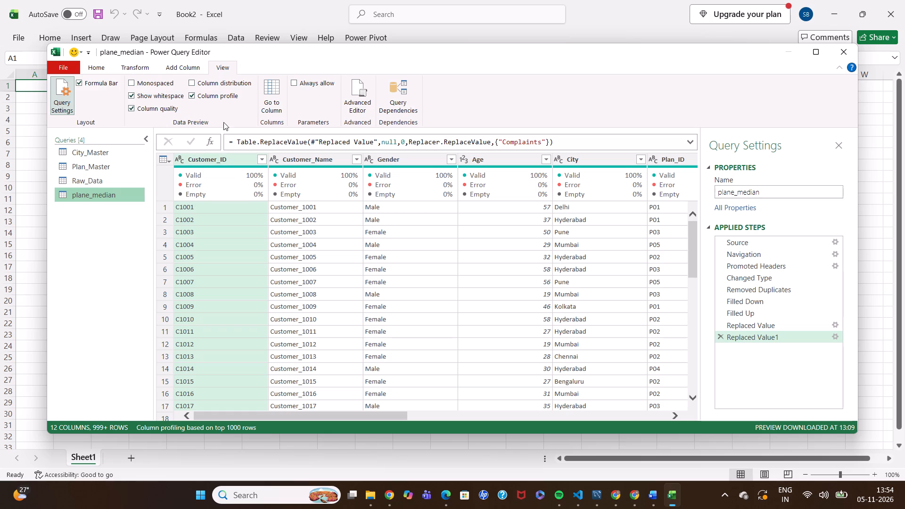
Remove the Customer_ID and Customer_Name columns from the plane_median query.
click(137, 65)
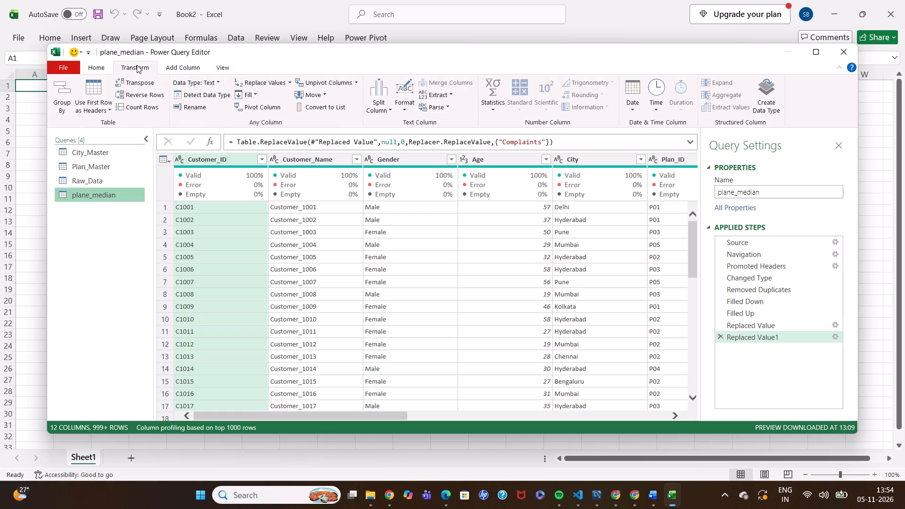
click(222, 156)
right_click(222, 156)
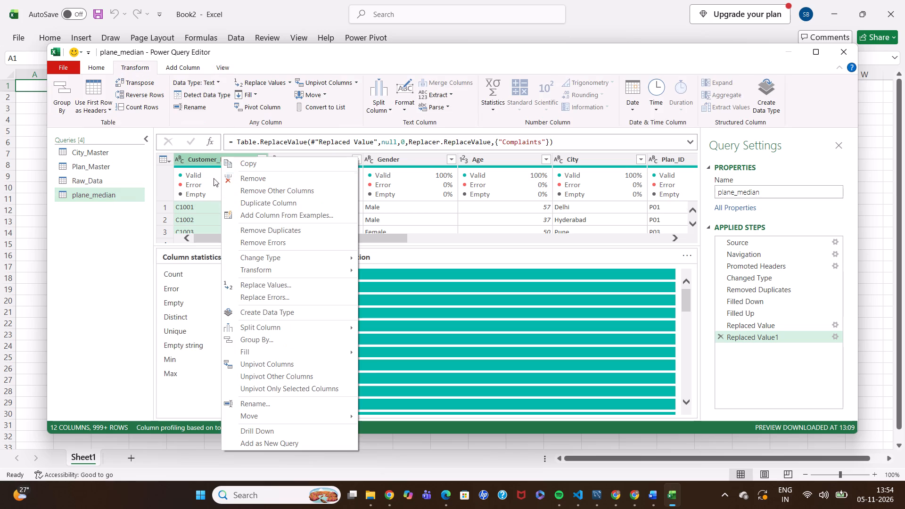
click(241, 176)
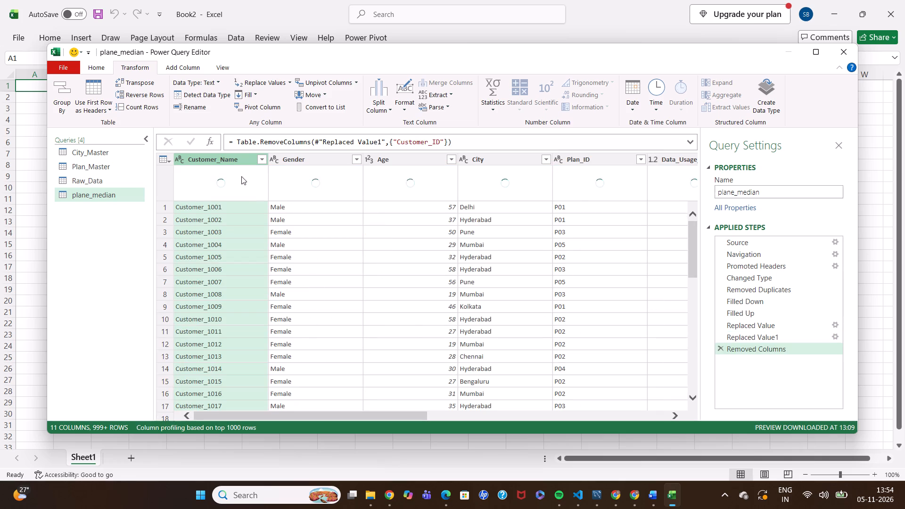
click(236, 156)
right_click(236, 156)
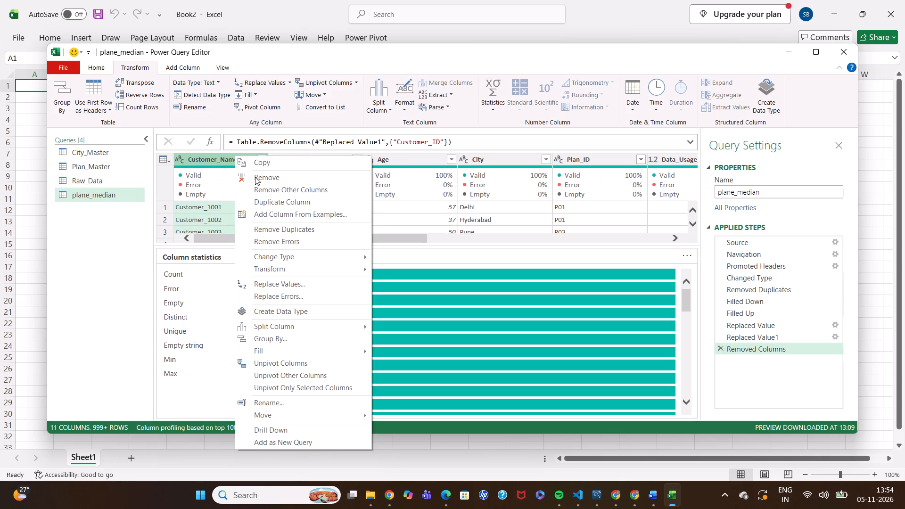
click(256, 178)
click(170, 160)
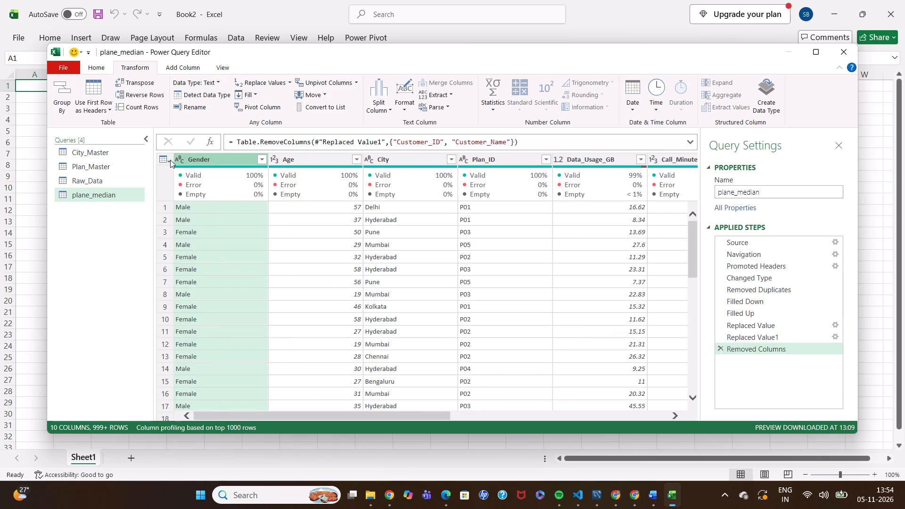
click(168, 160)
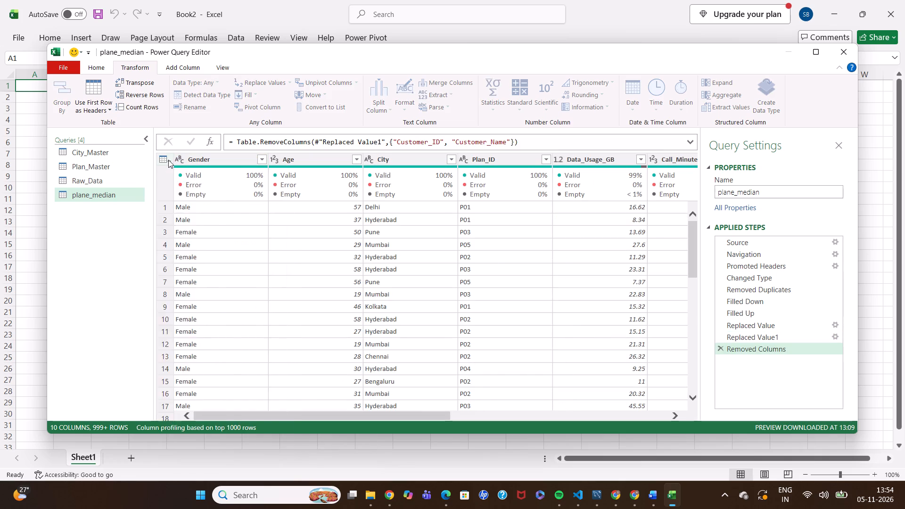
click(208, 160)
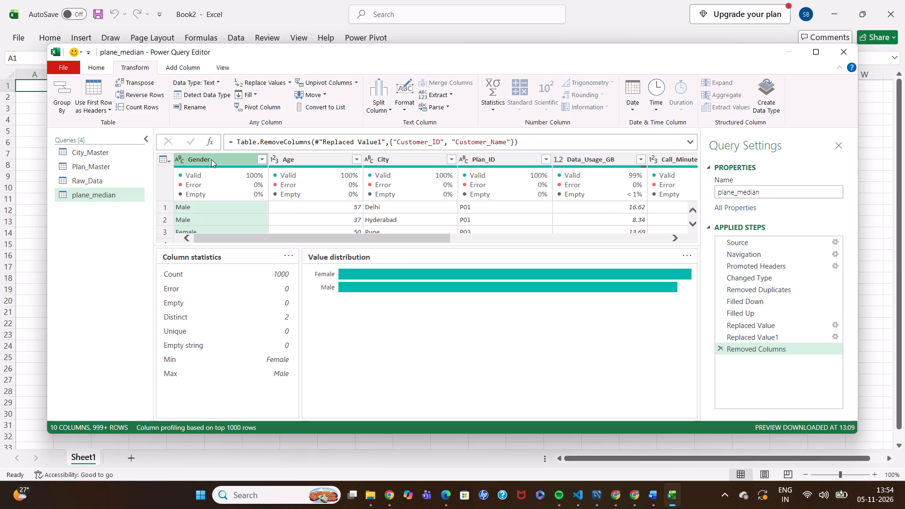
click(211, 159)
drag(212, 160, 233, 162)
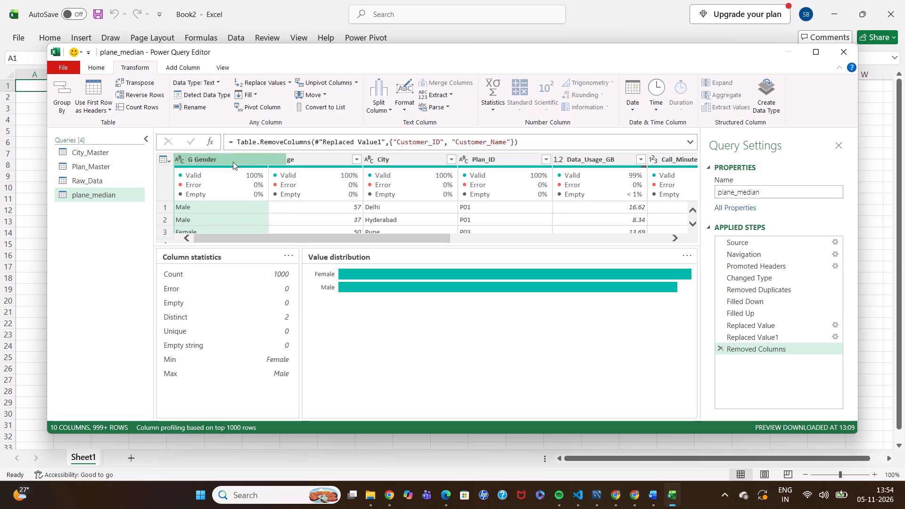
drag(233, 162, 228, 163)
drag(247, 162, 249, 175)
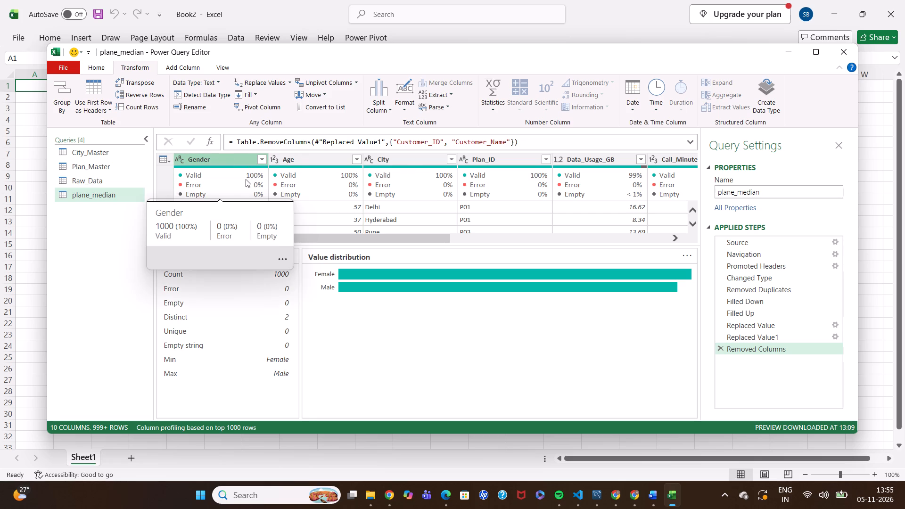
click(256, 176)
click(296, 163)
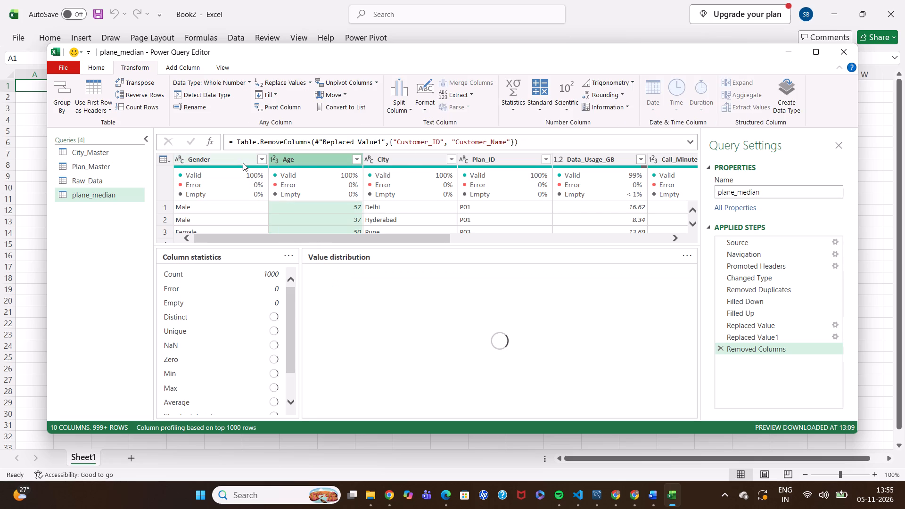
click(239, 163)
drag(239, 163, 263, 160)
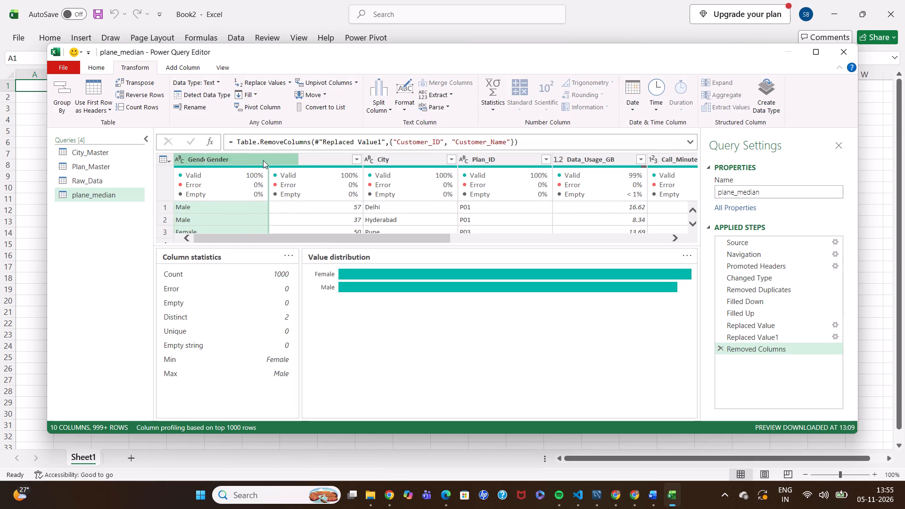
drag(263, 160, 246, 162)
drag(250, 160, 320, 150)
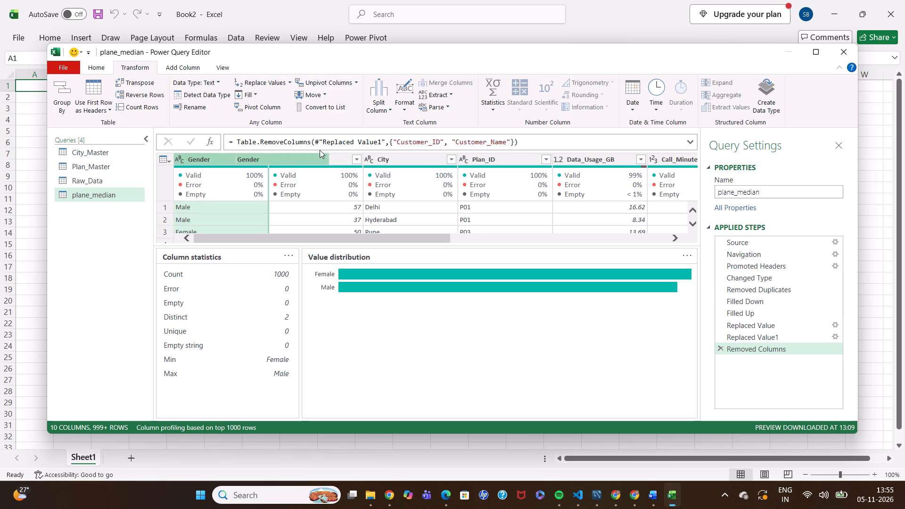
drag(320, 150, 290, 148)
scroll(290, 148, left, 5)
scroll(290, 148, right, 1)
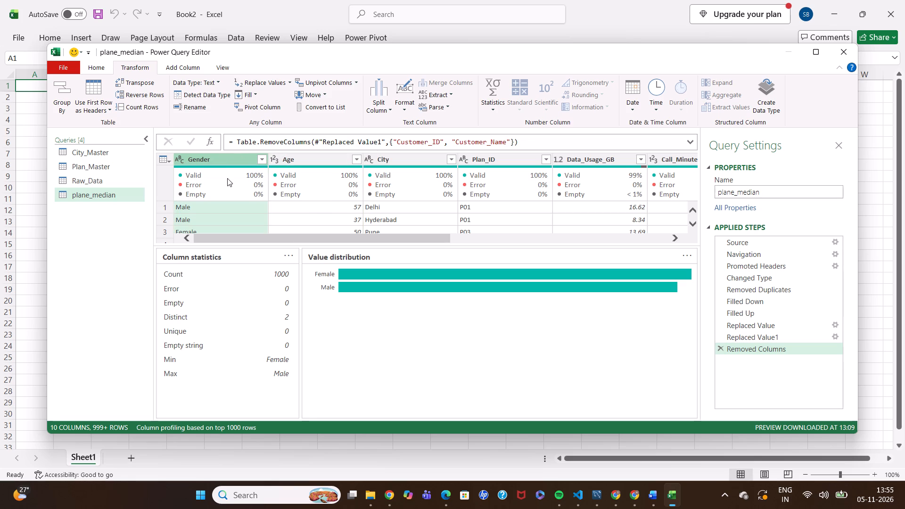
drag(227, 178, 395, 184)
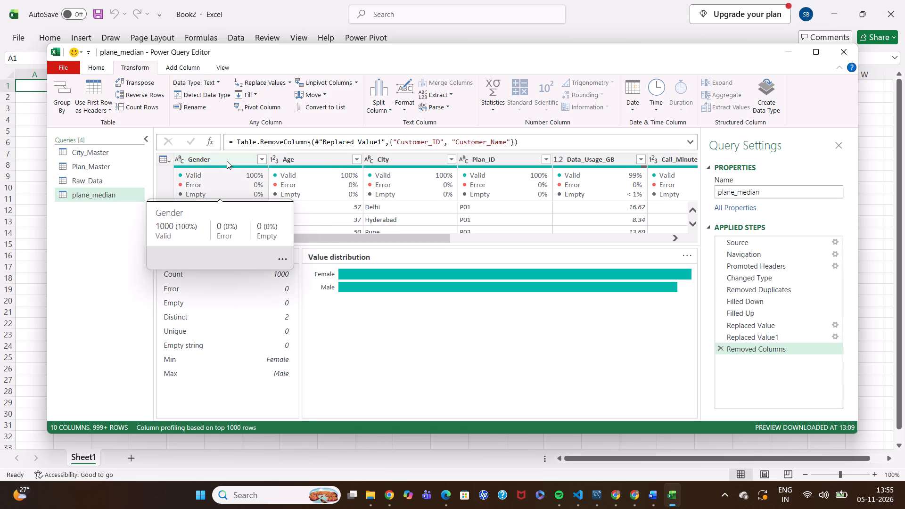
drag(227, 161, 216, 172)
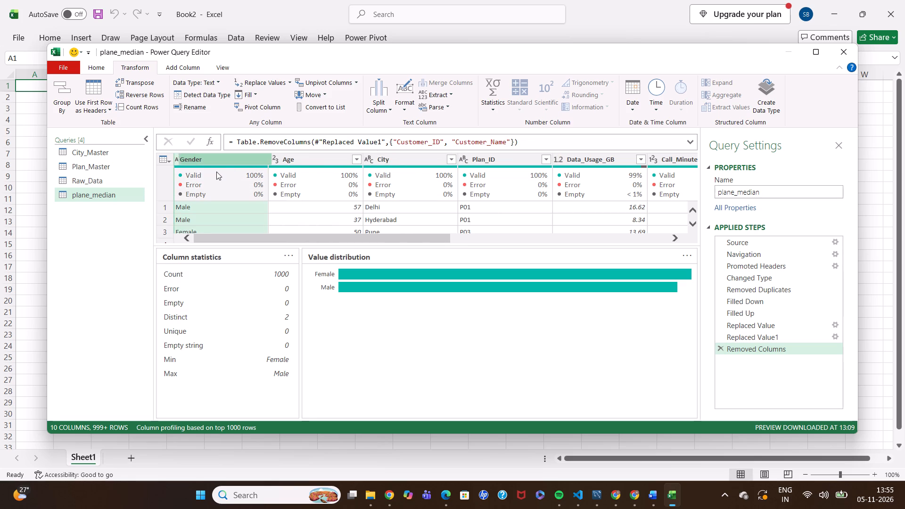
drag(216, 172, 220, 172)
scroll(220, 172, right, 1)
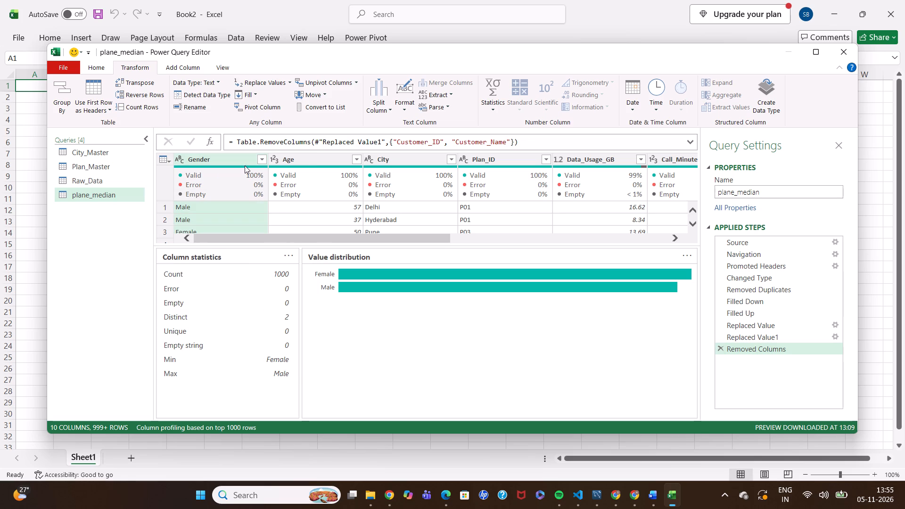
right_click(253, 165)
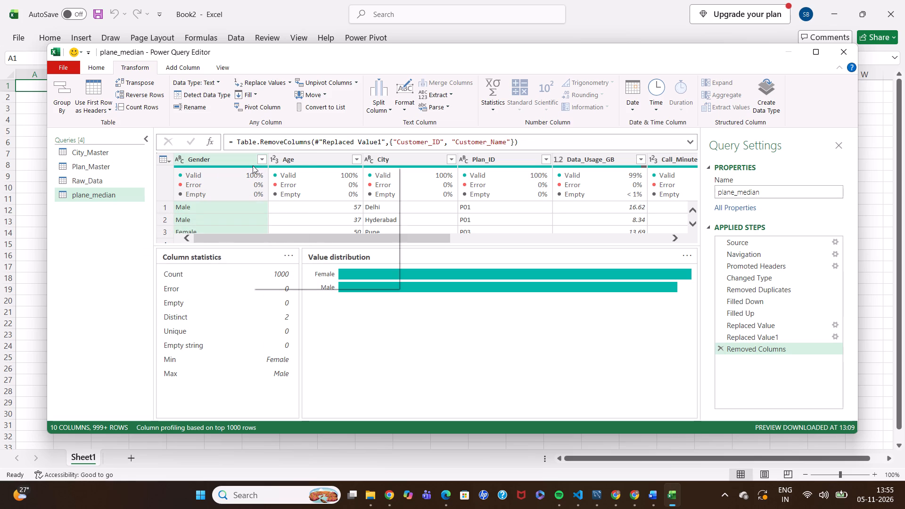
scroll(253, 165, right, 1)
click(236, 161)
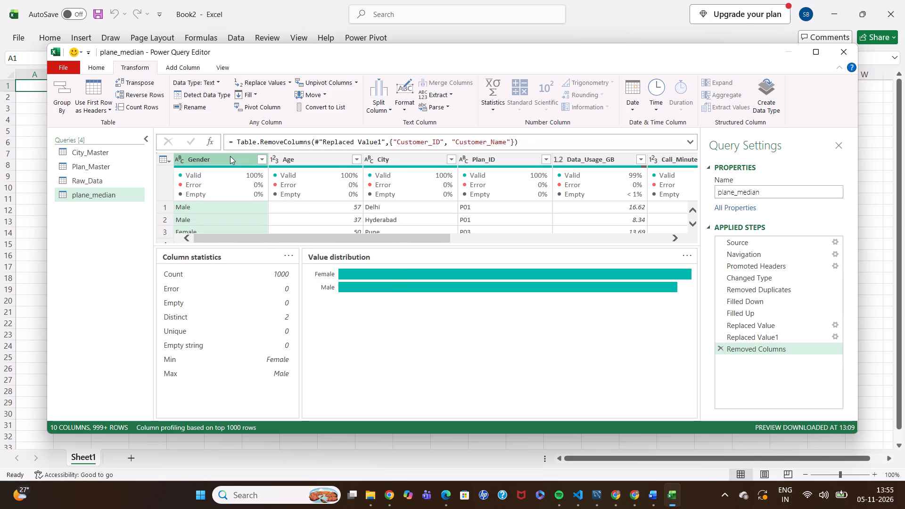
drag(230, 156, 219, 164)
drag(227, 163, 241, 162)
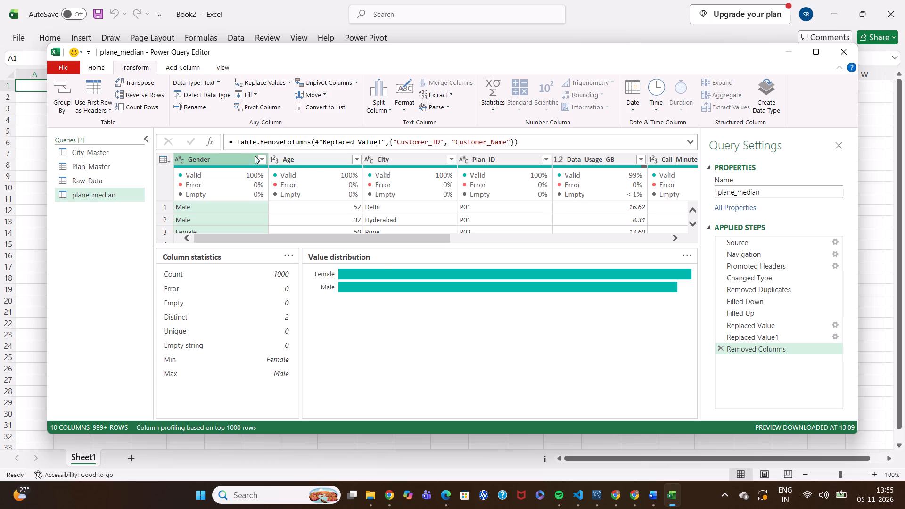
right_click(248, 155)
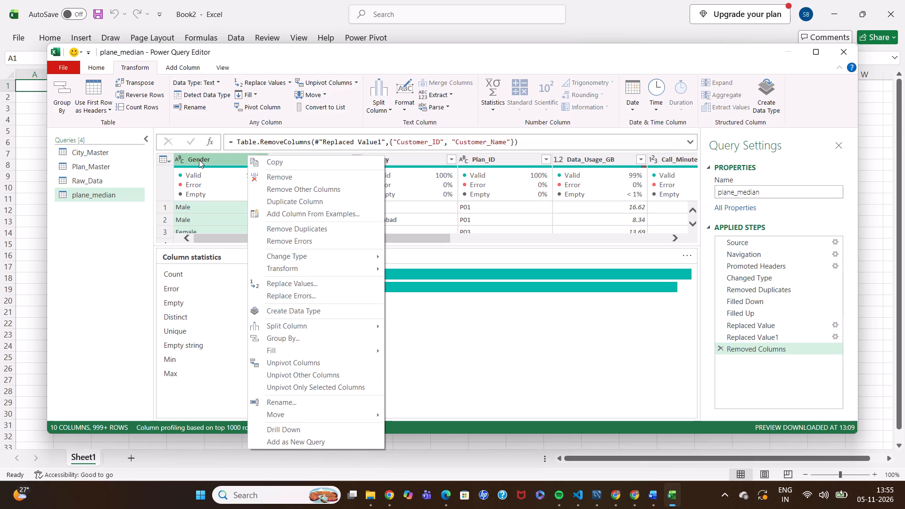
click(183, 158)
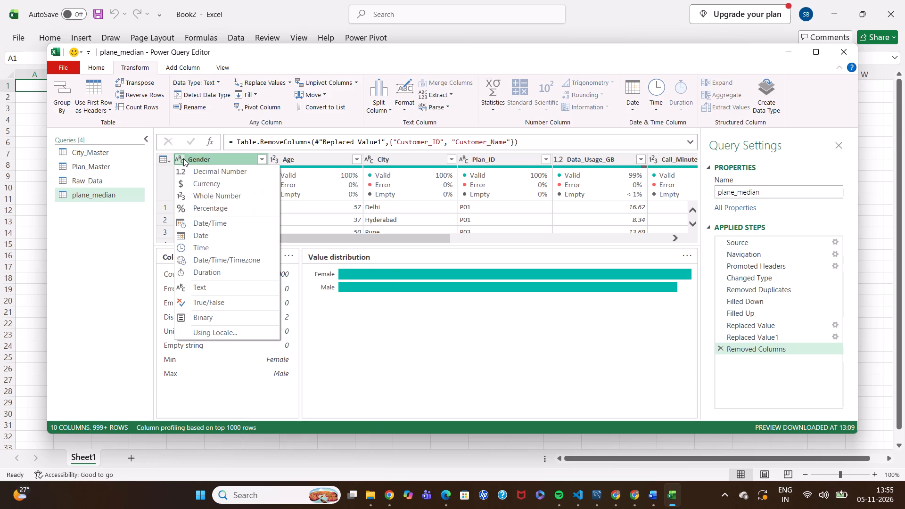
Remove the Gender, Age and City columns from the plane_median query.
click(210, 153)
right_click(210, 153)
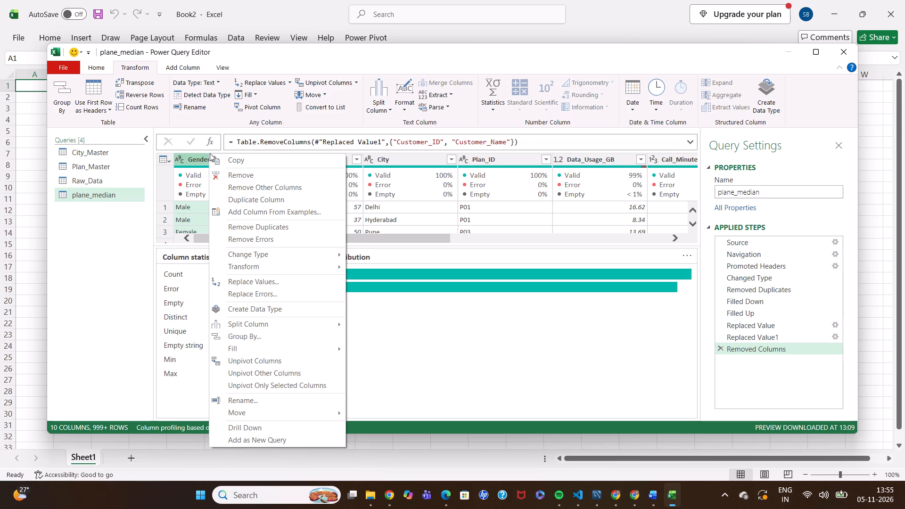
click(240, 176)
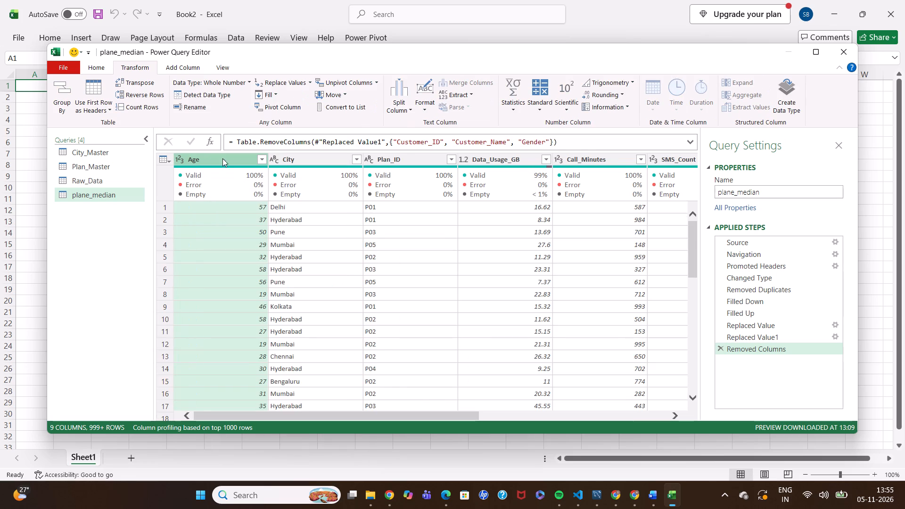
click(219, 158)
right_click(219, 158)
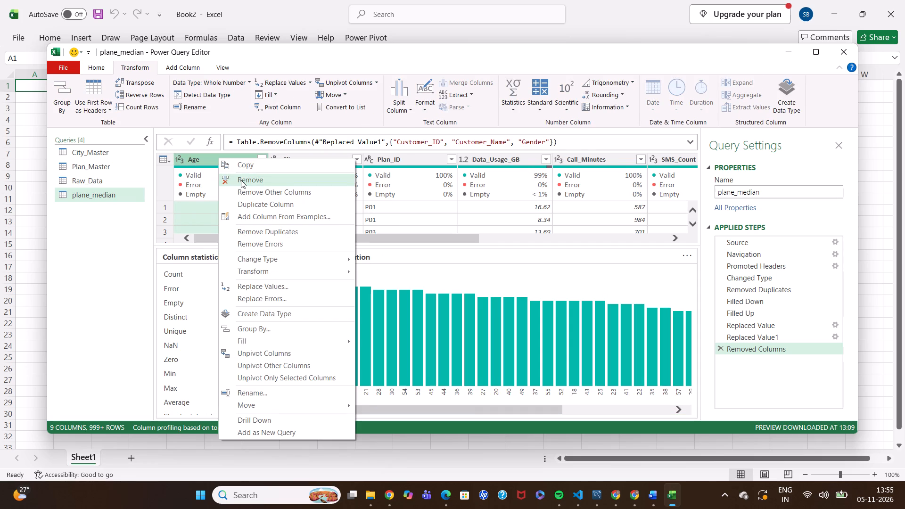
click(241, 180)
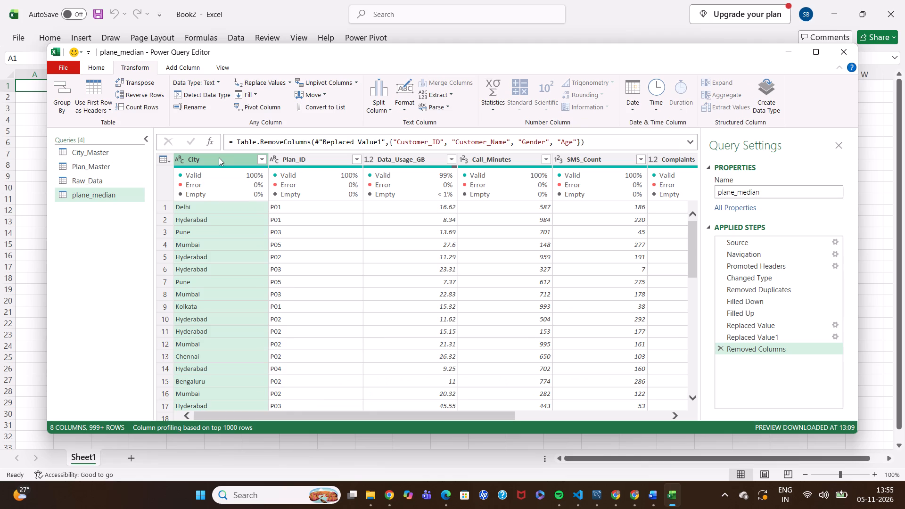
click(219, 157)
right_click(219, 157)
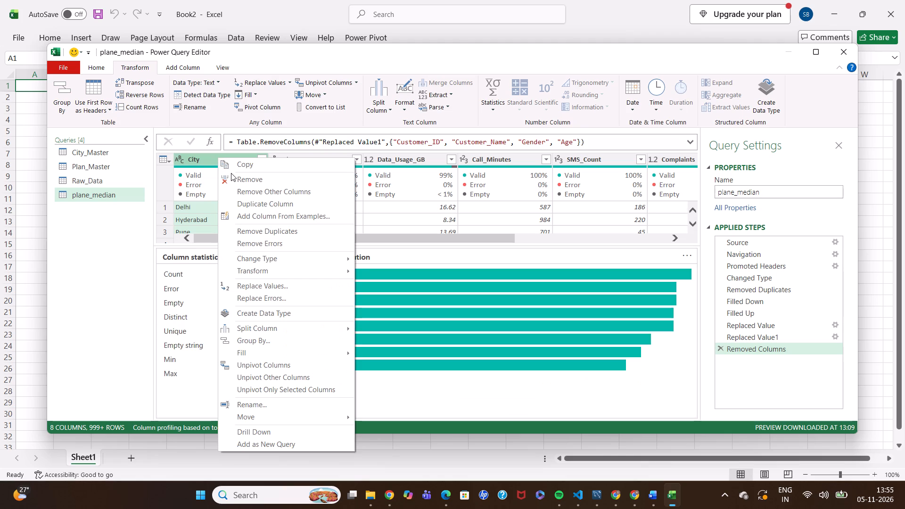
click(238, 179)
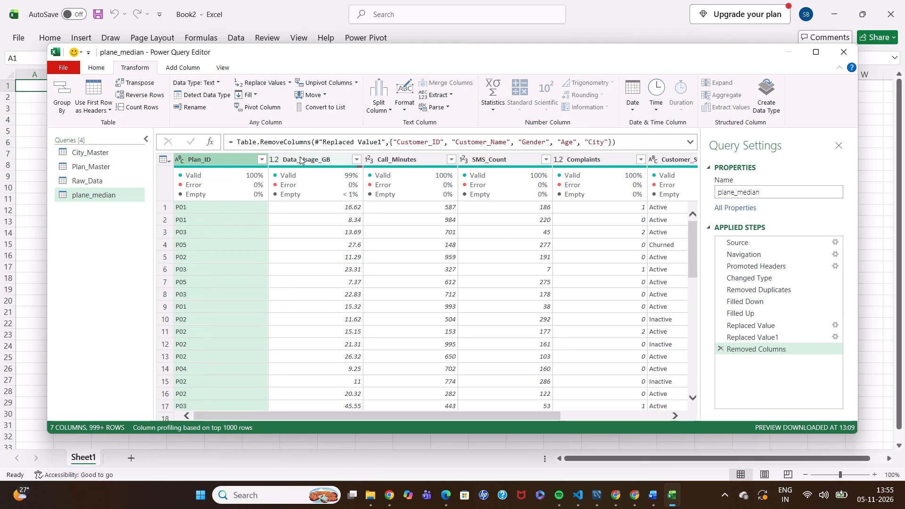
Remove the Call_Minutes, SMS_Count, Complaints and Customer_Status columns from the plane_median query.
click(409, 156)
right_click(409, 156)
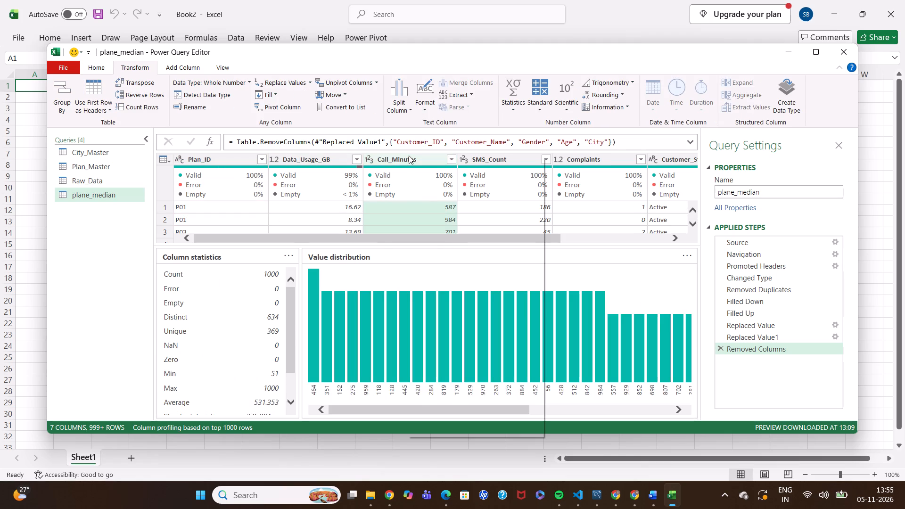
click(437, 175)
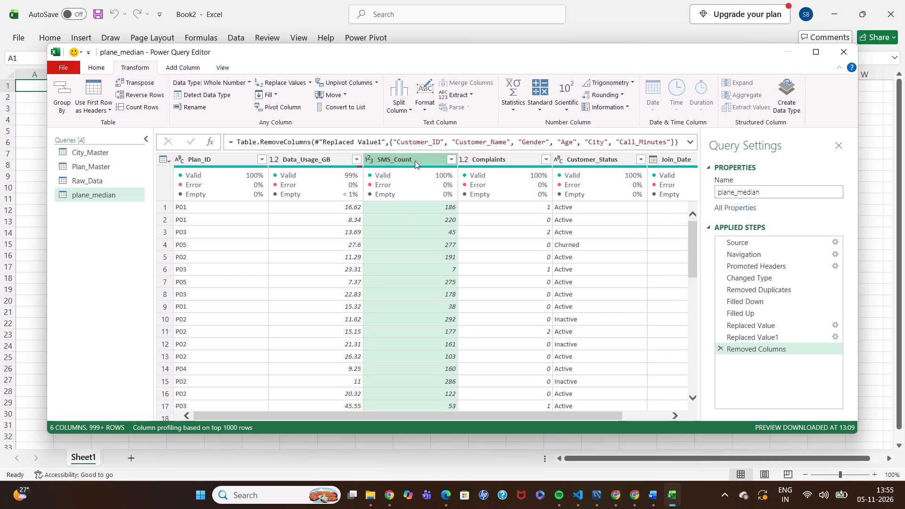
right_click(415, 161)
click(438, 182)
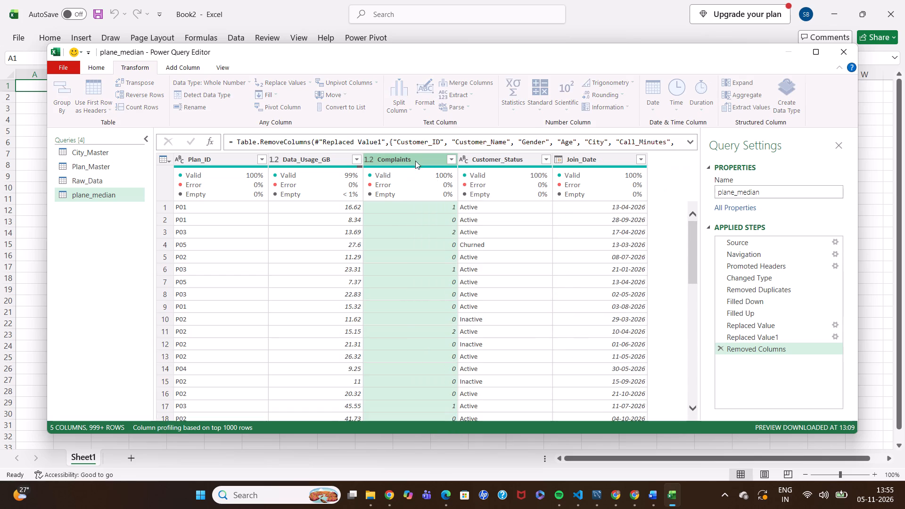
right_click(412, 159)
click(428, 179)
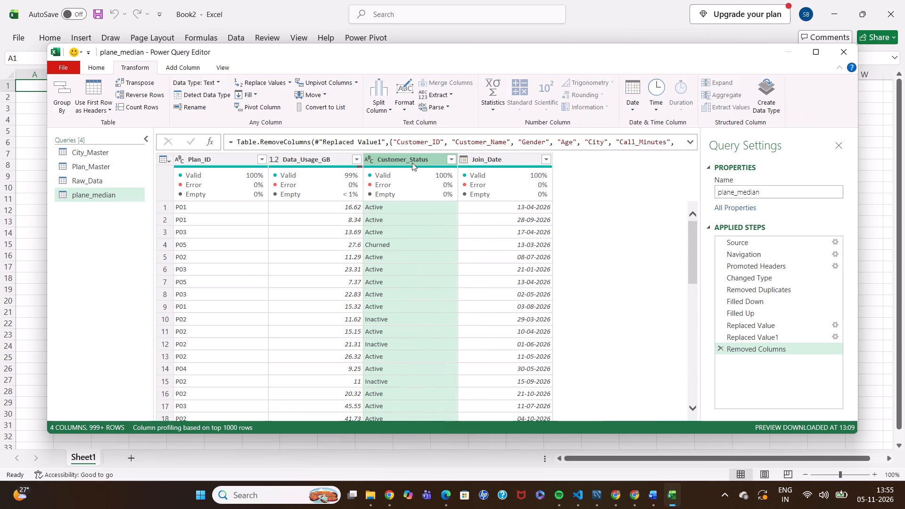
right_click(407, 158)
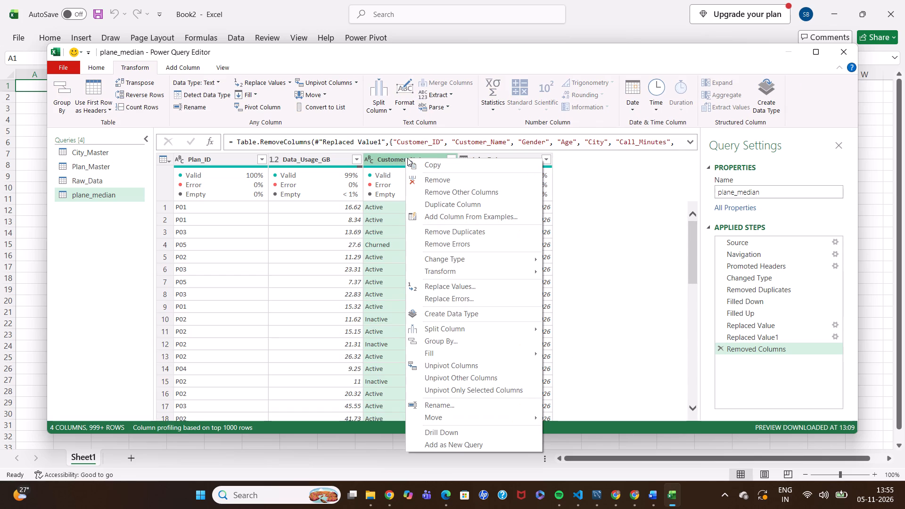
click(430, 179)
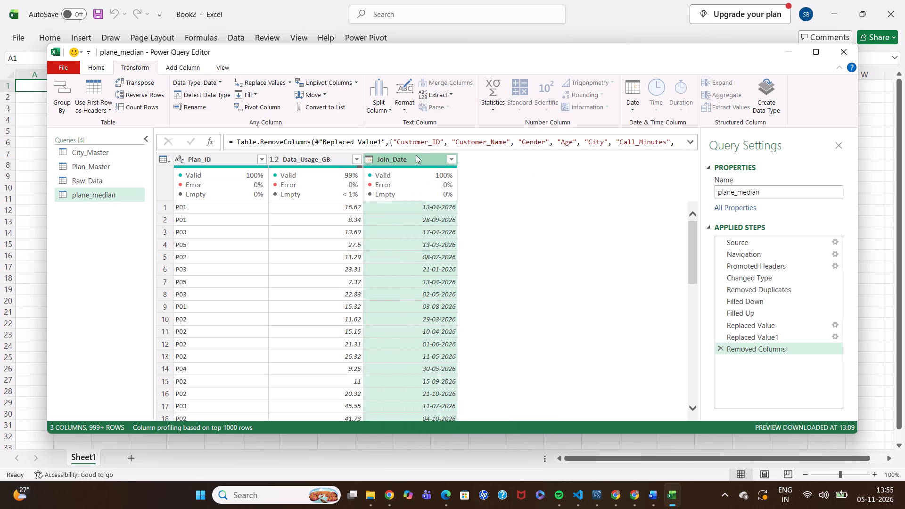
Remove the Join_Date column from the plane_median query.
right_click(416, 155)
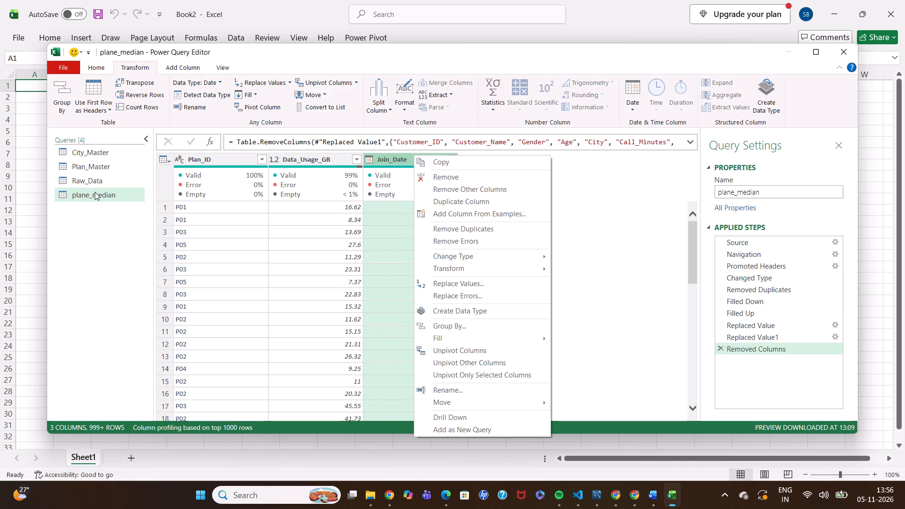
click(95, 192)
right_click(95, 192)
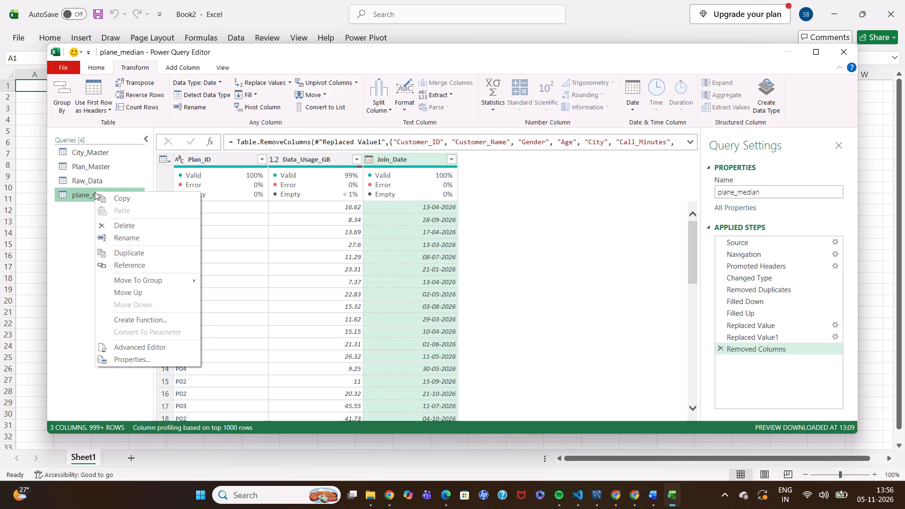
click(80, 227)
click(407, 162)
right_click(407, 162)
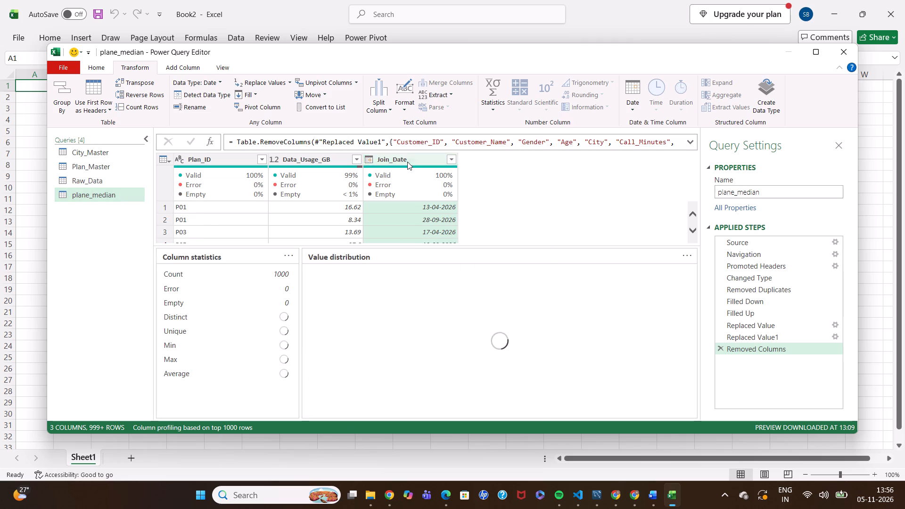
click(434, 184)
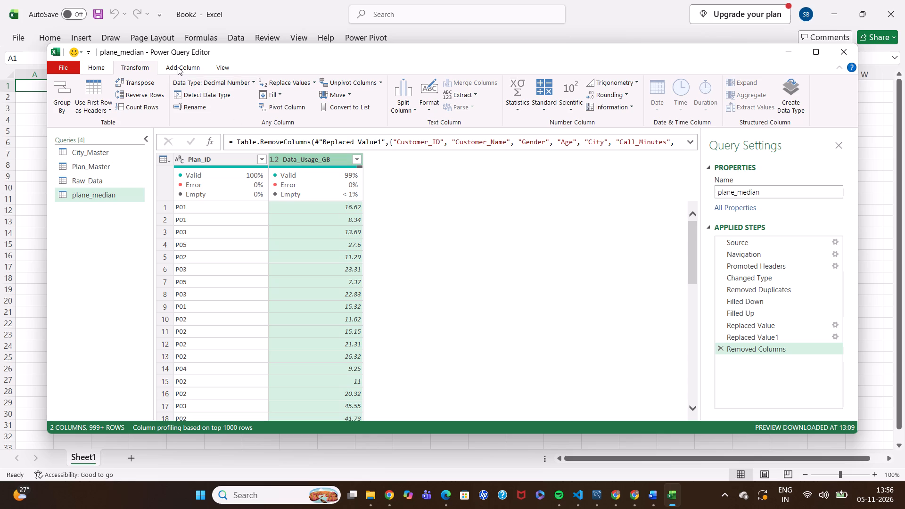
Remove rows with errors in the Data_Usage_GB column of the plane_median query.
click(199, 67)
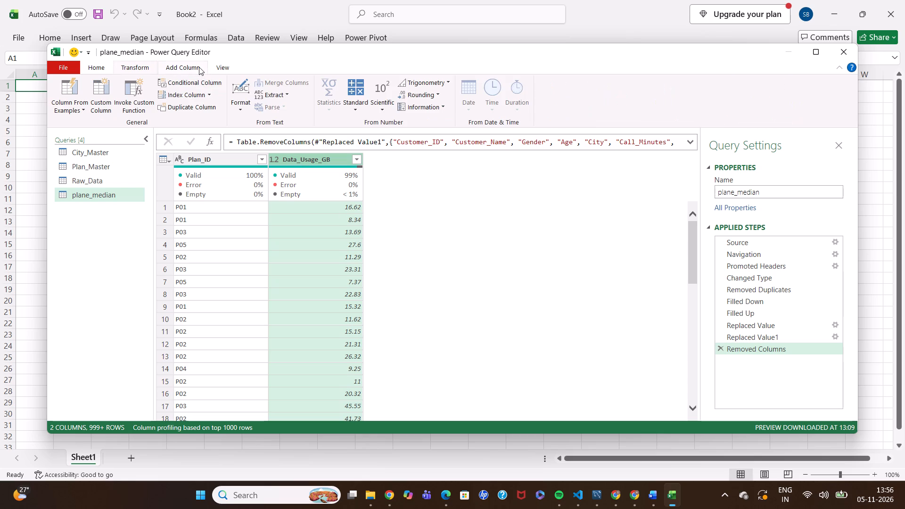
click(145, 65)
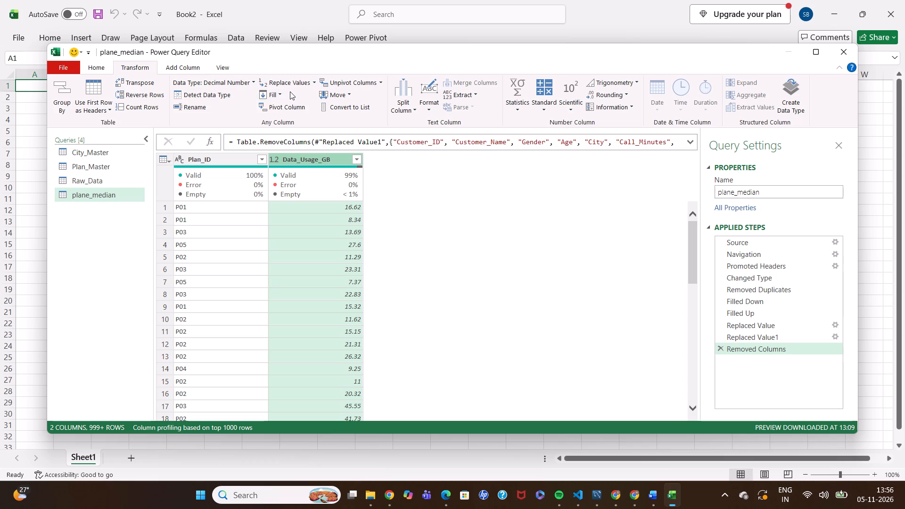
click(320, 156)
right_click(317, 156)
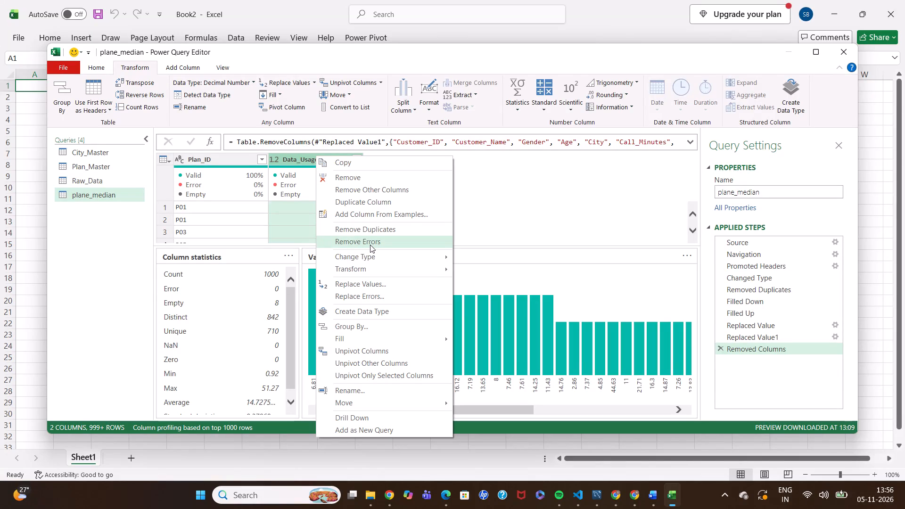
click(370, 245)
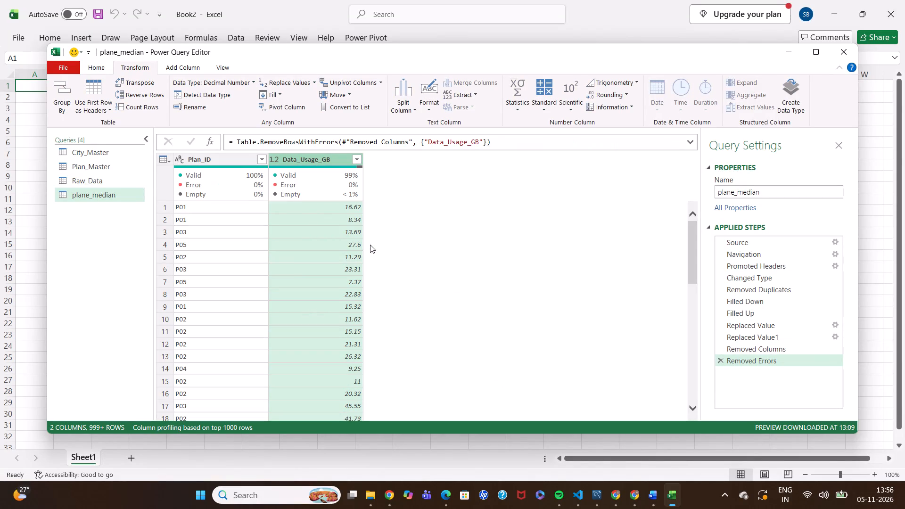
Look through the Data_Usage_GB rows of the plane_median query for remaining null values.
scroll(307, 246, down, 3)
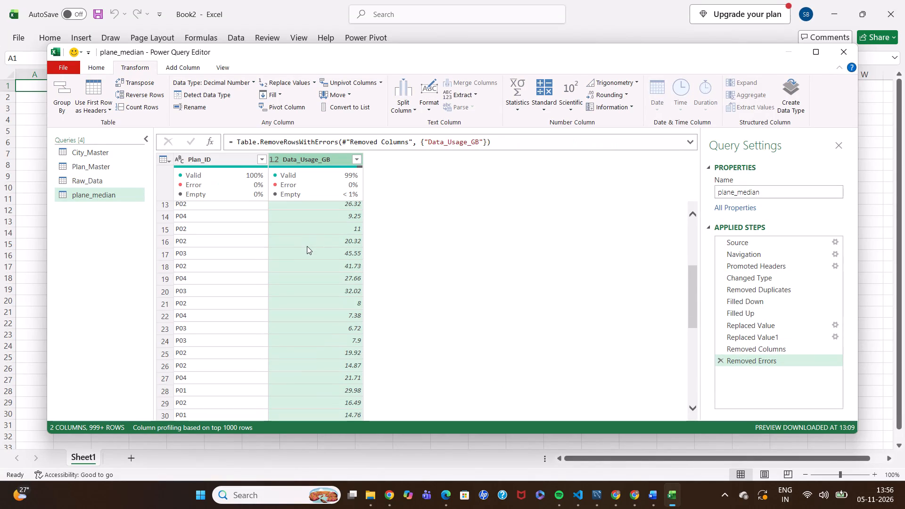
scroll(307, 246, down, 3)
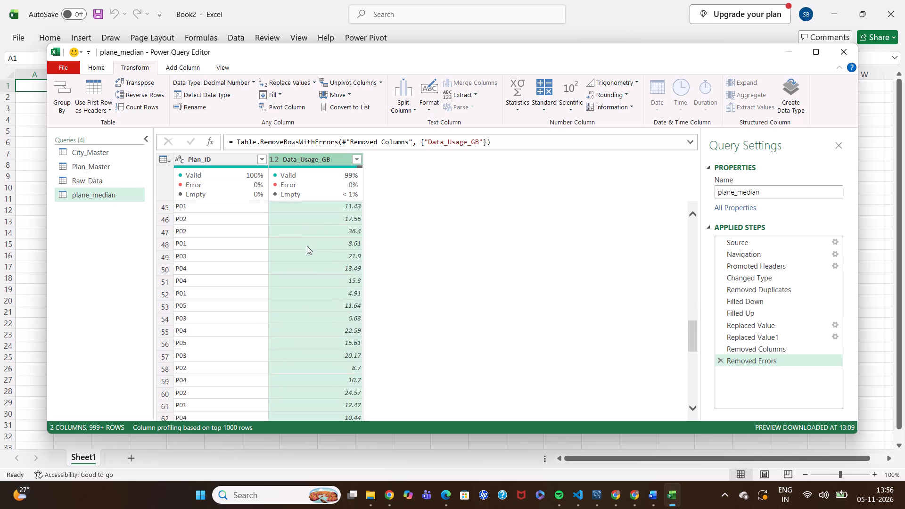
scroll(307, 246, down, 2)
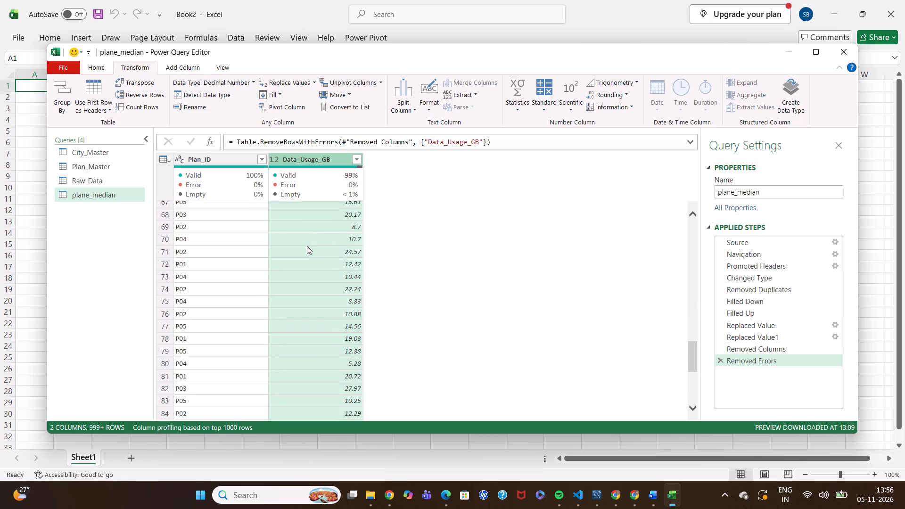
scroll(307, 246, down, 2)
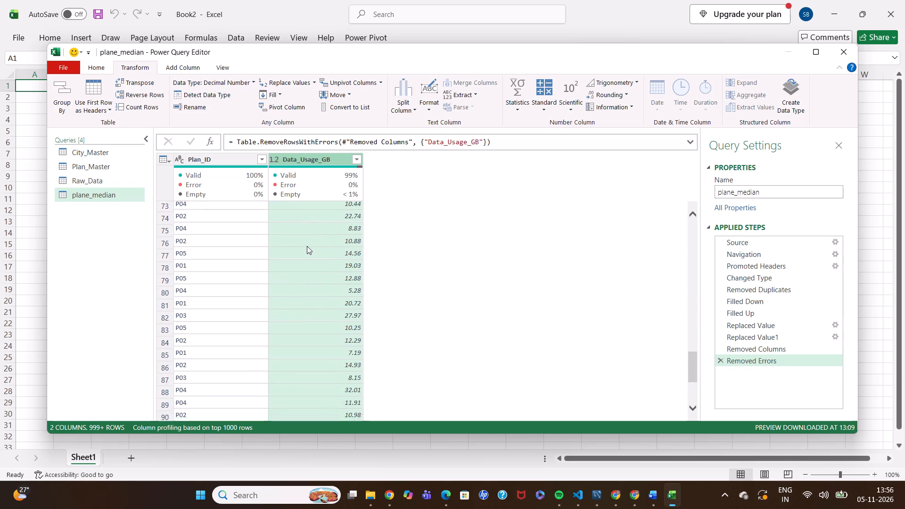
scroll(307, 246, down, 1)
scroll(307, 246, up, 1)
scroll(307, 246, down, 2)
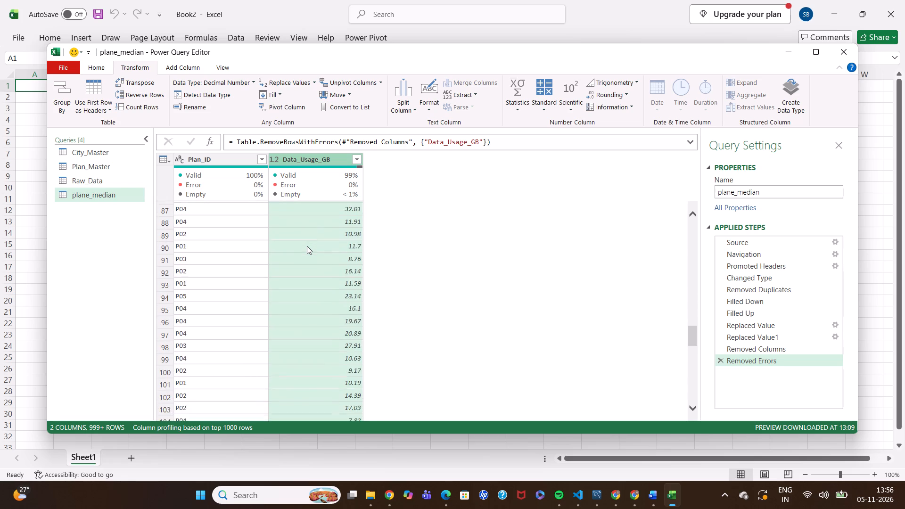
scroll(307, 246, down, 7)
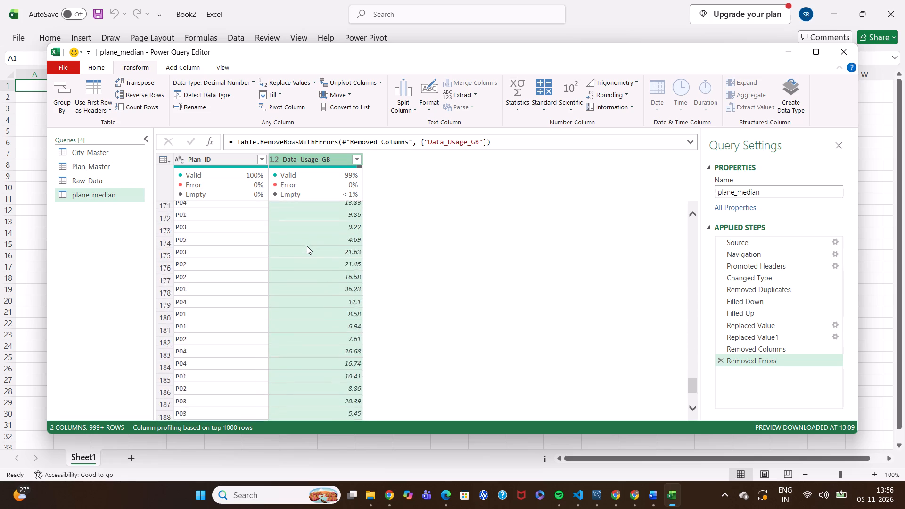
scroll(307, 246, down, 2)
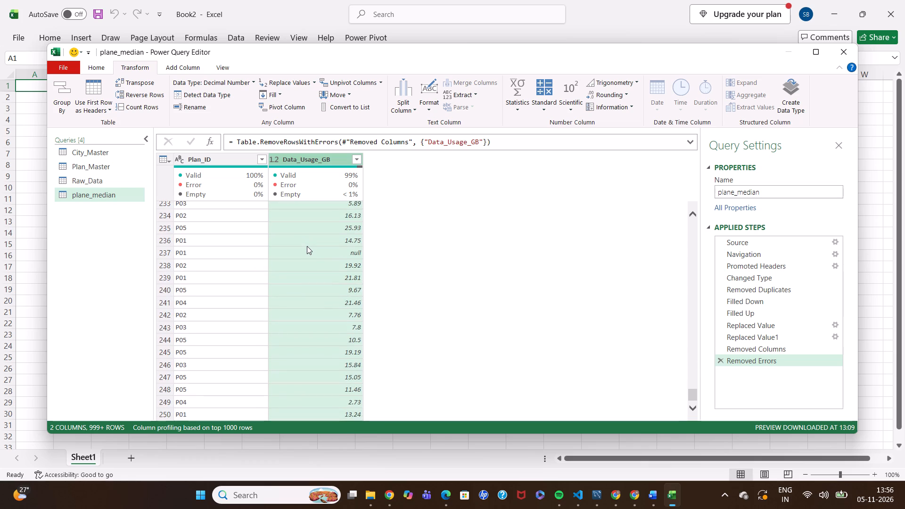
scroll(307, 246, down, 1)
scroll(307, 246, up, 20)
scroll(307, 246, up, 20)
scroll(307, 246, up, 20)
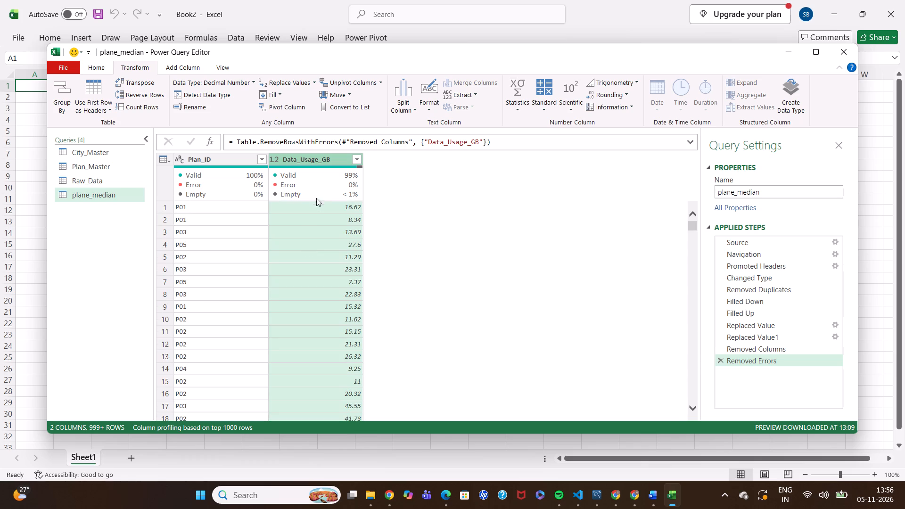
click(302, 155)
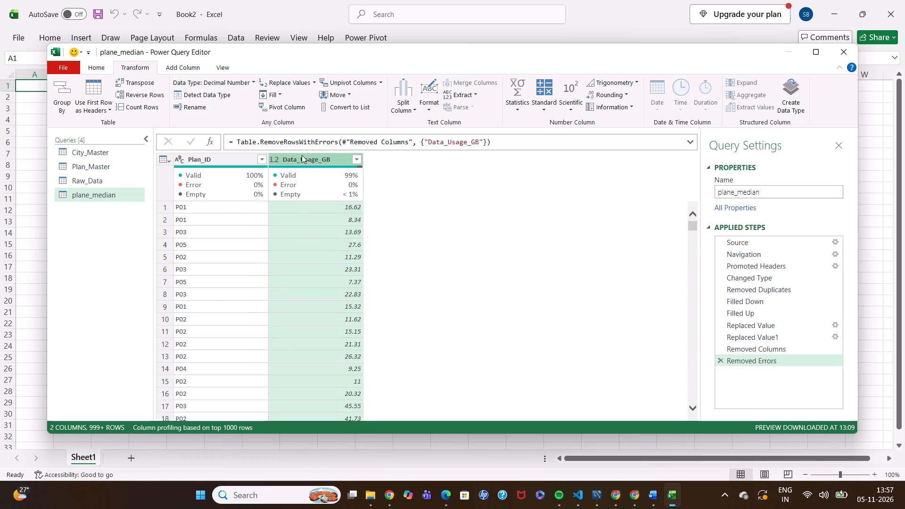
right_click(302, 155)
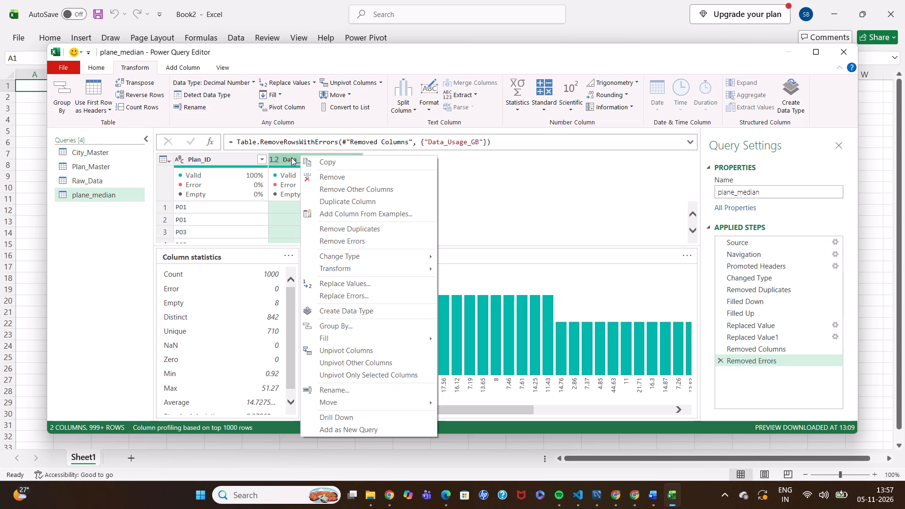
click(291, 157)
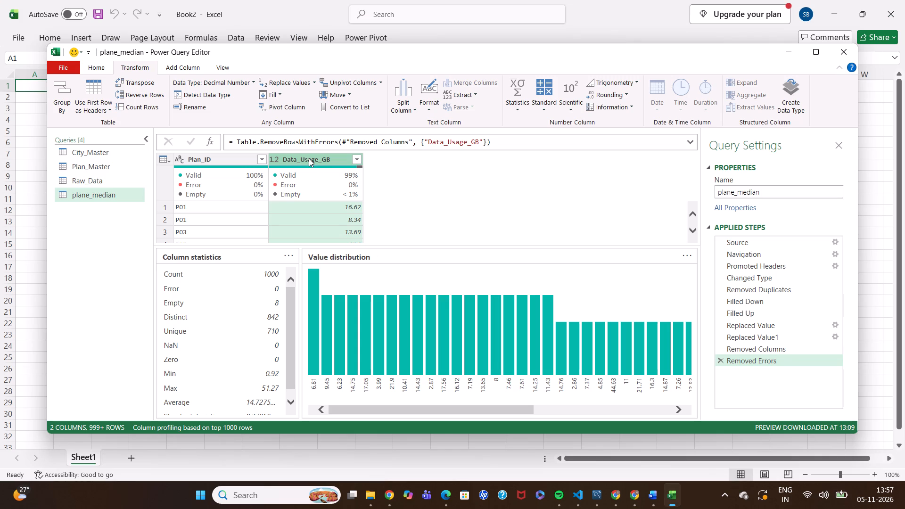
right_click(309, 158)
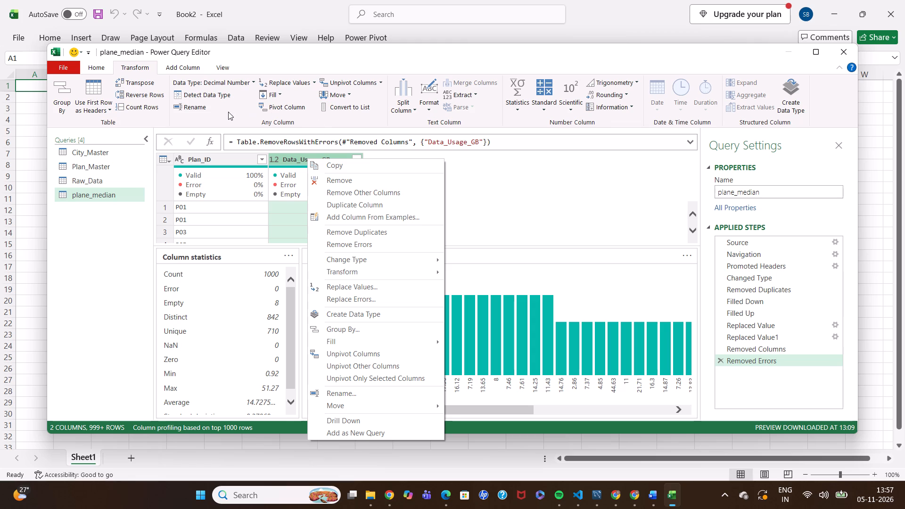
click(179, 67)
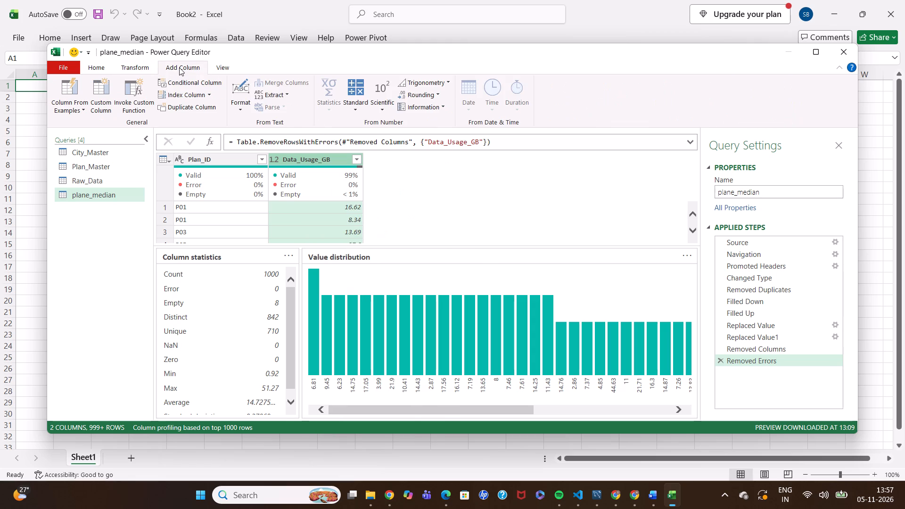
click(219, 66)
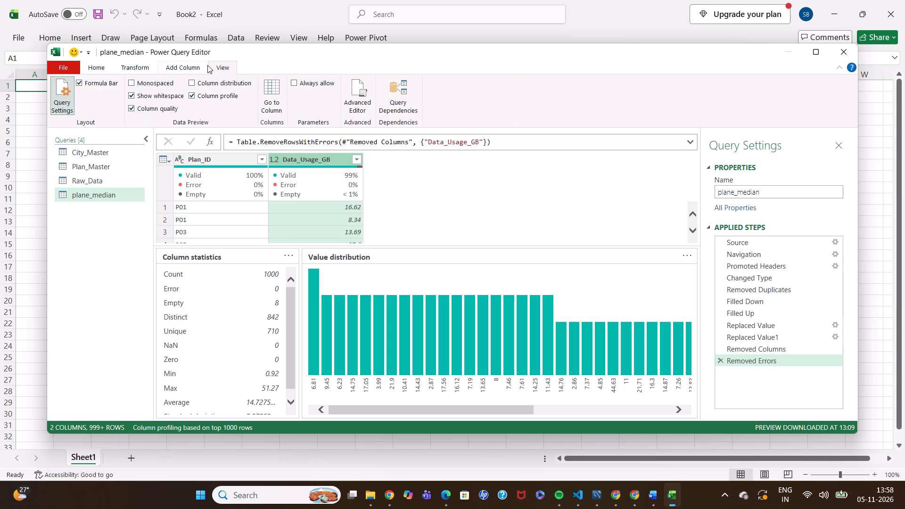
click(146, 66)
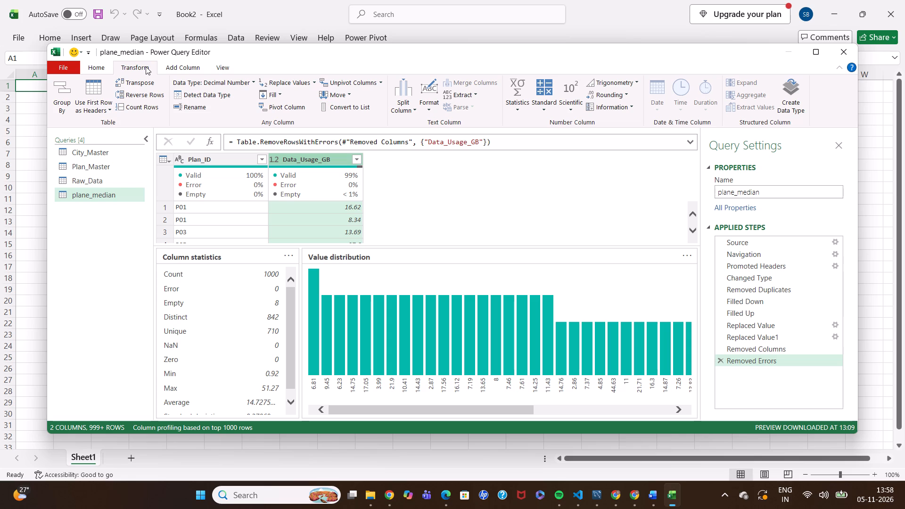
click(101, 68)
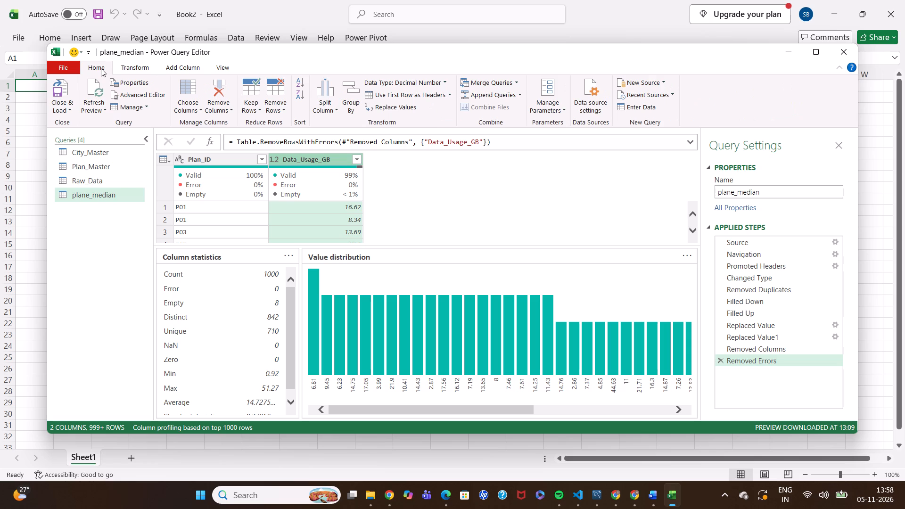
click(284, 110)
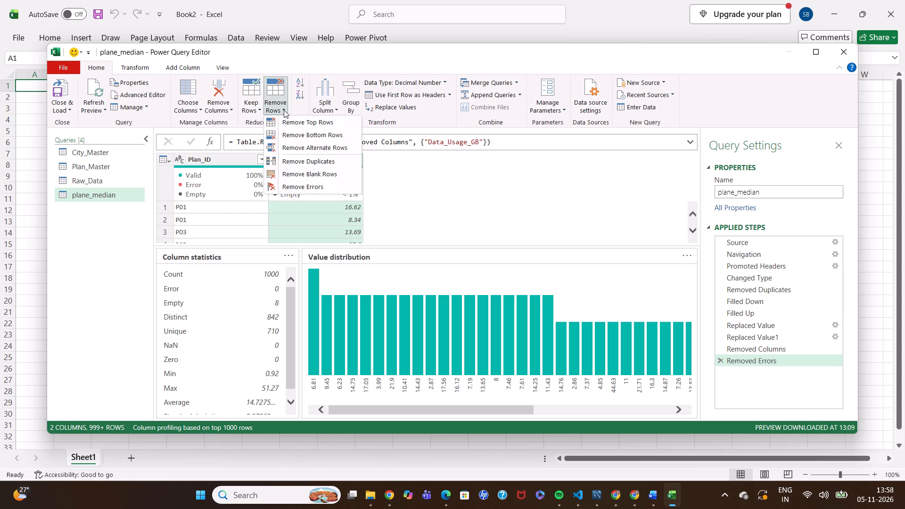
click(293, 174)
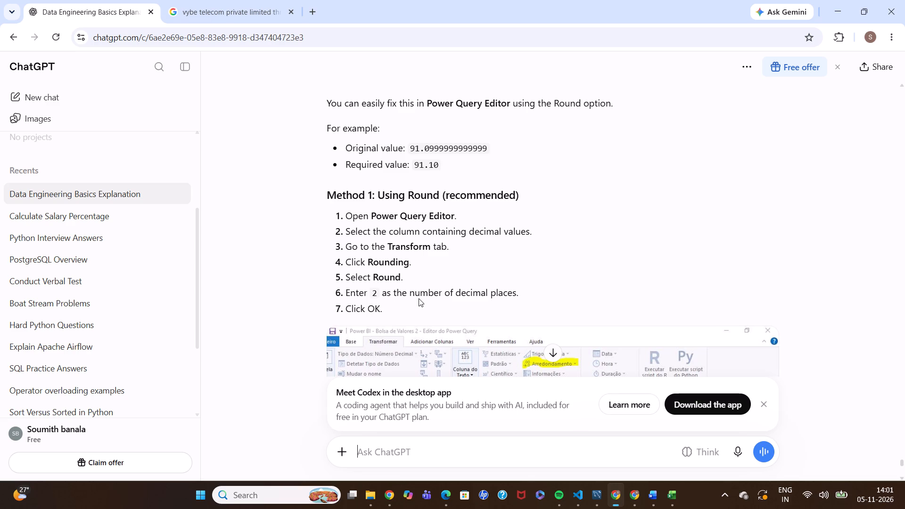
scroll(419, 298, down, 1)
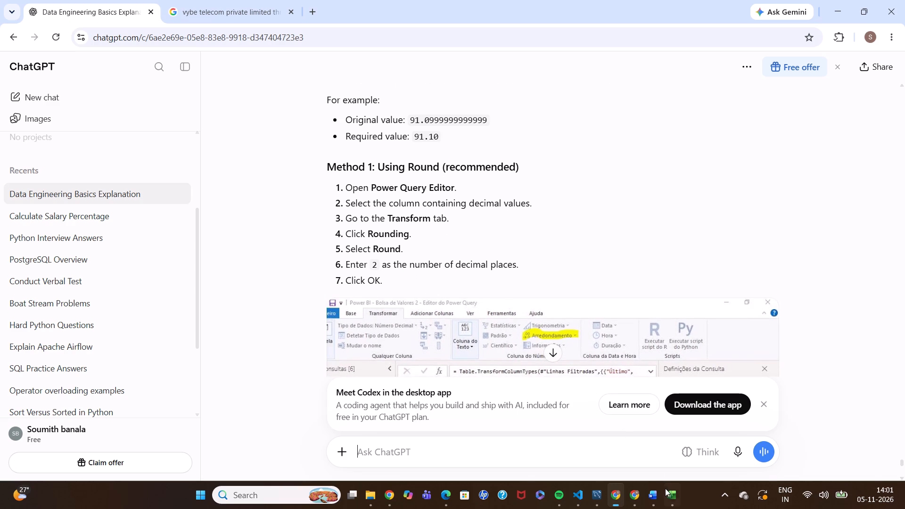
click(669, 493)
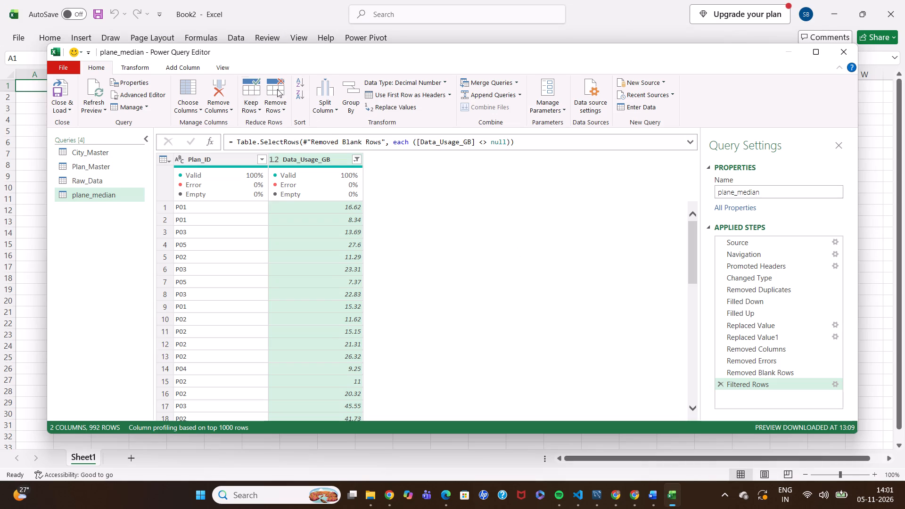
click(128, 66)
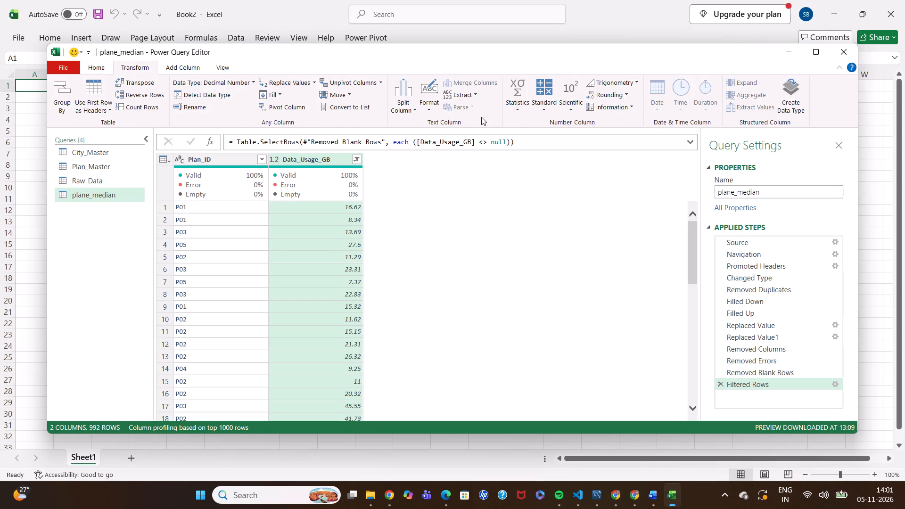
click(625, 94)
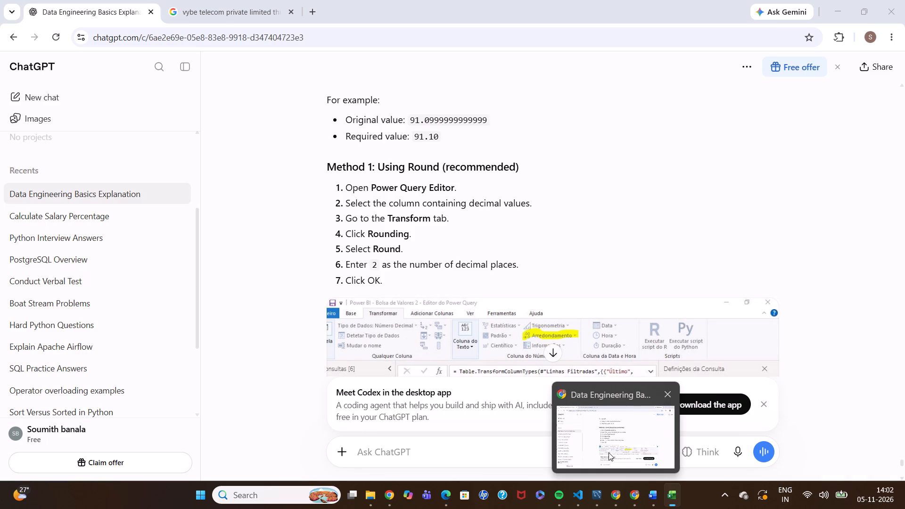
click(625, 96)
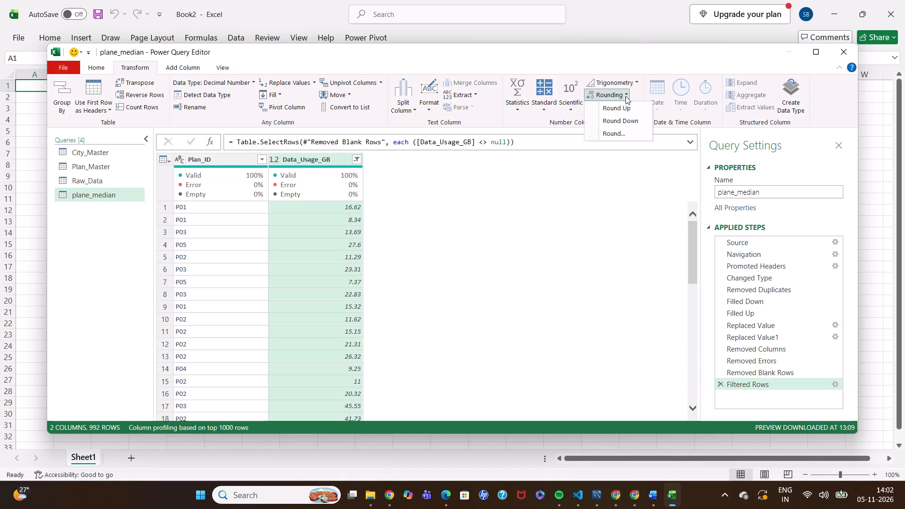
click(618, 130)
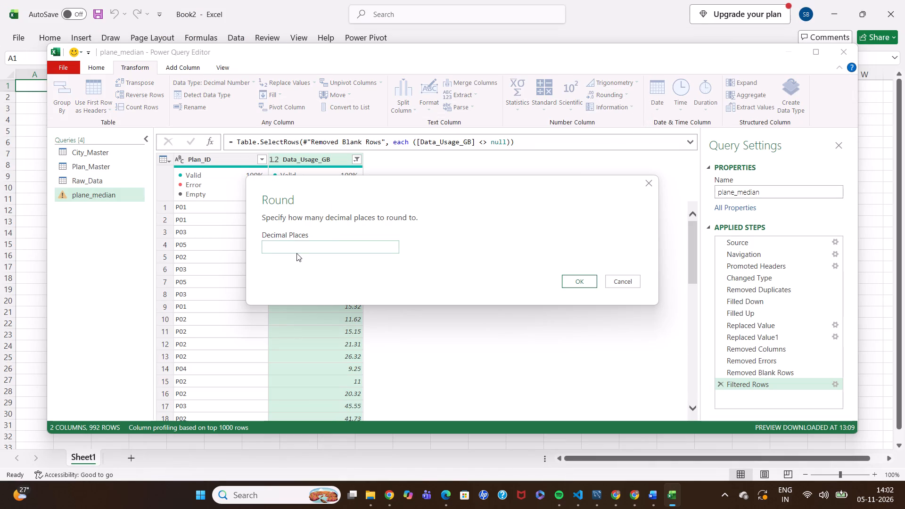
key(2)
click(578, 279)
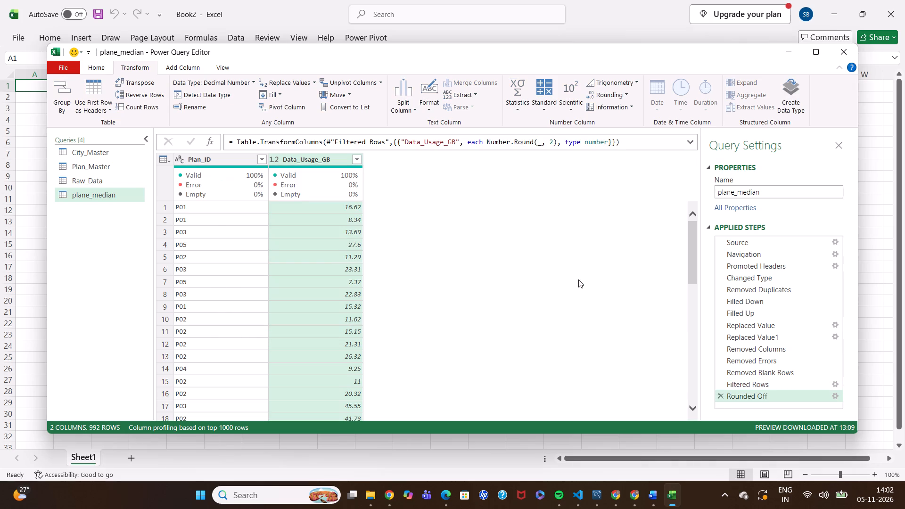
Examine the Data_Usage_GB filter values for leftover extra decimals, keeping all values selected.
click(356, 159)
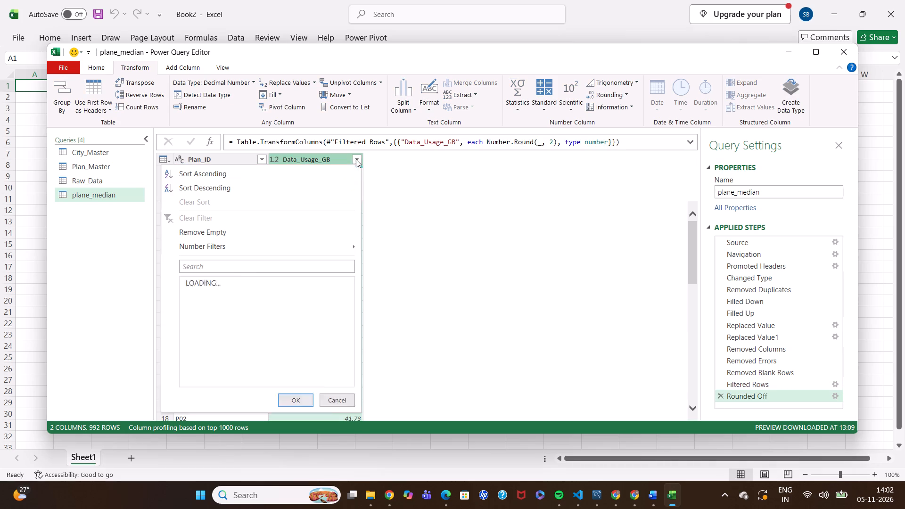
scroll(234, 368, down, 8)
scroll(234, 368, down, 20)
scroll(234, 368, down, 8)
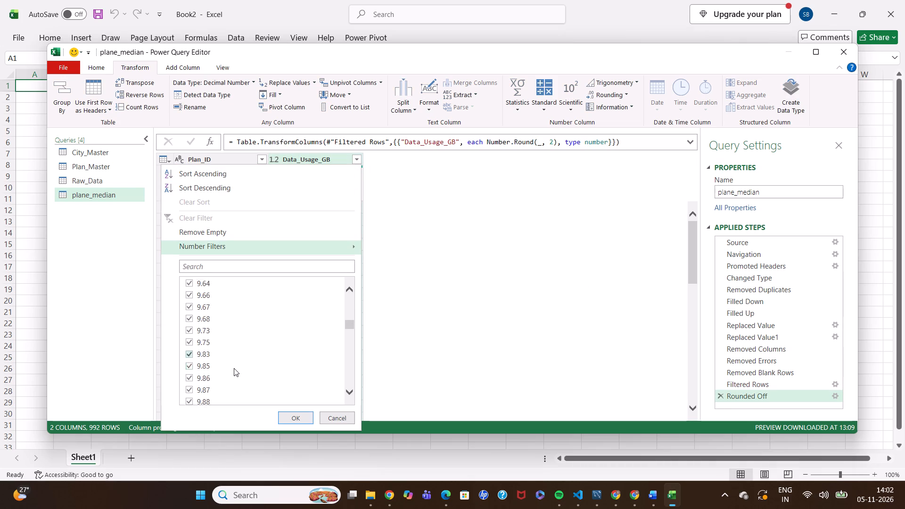
scroll(234, 368, down, 18)
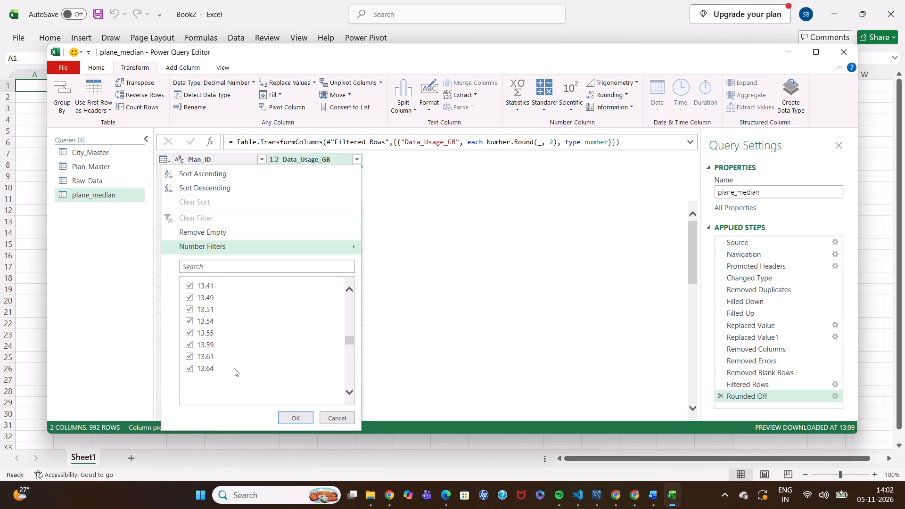
scroll(234, 368, down, 10)
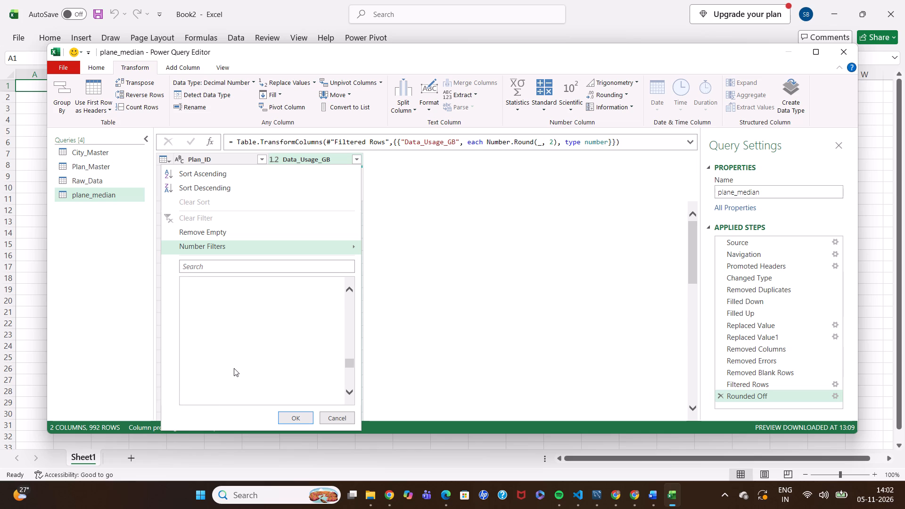
scroll(234, 368, down, 14)
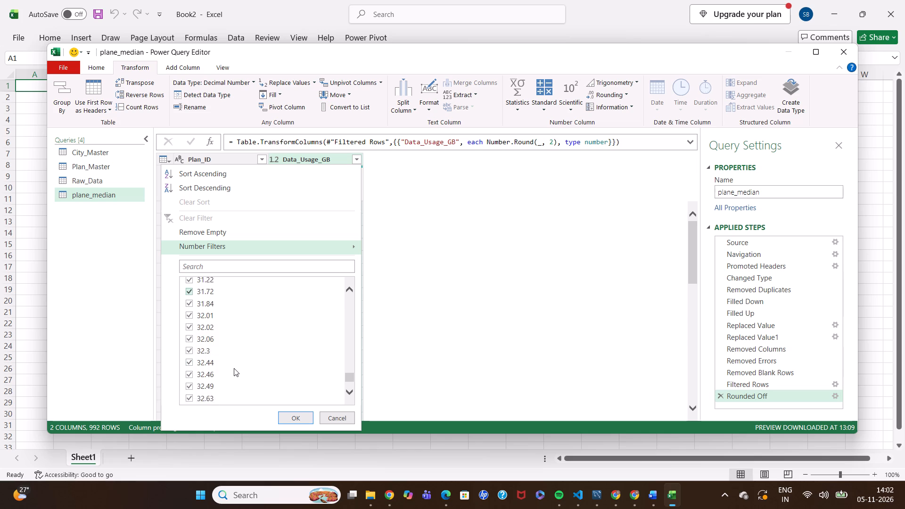
scroll(234, 368, down, 18)
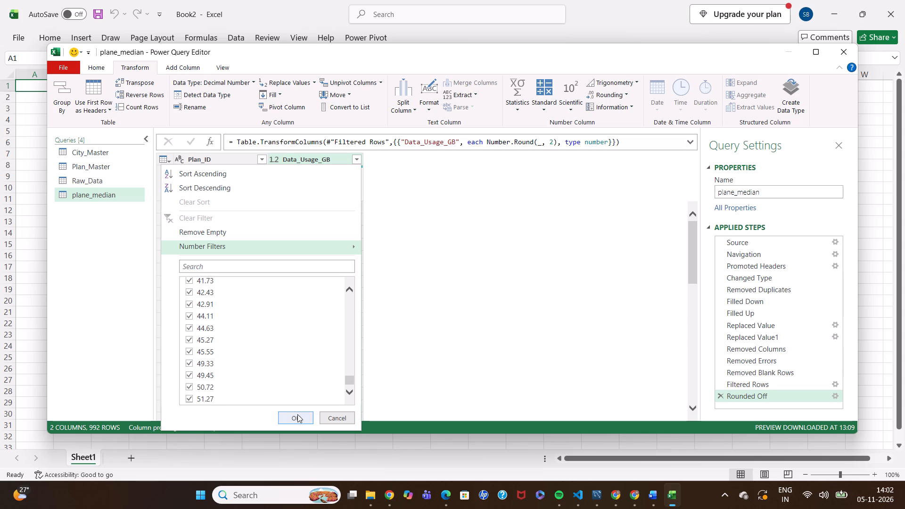
click(296, 418)
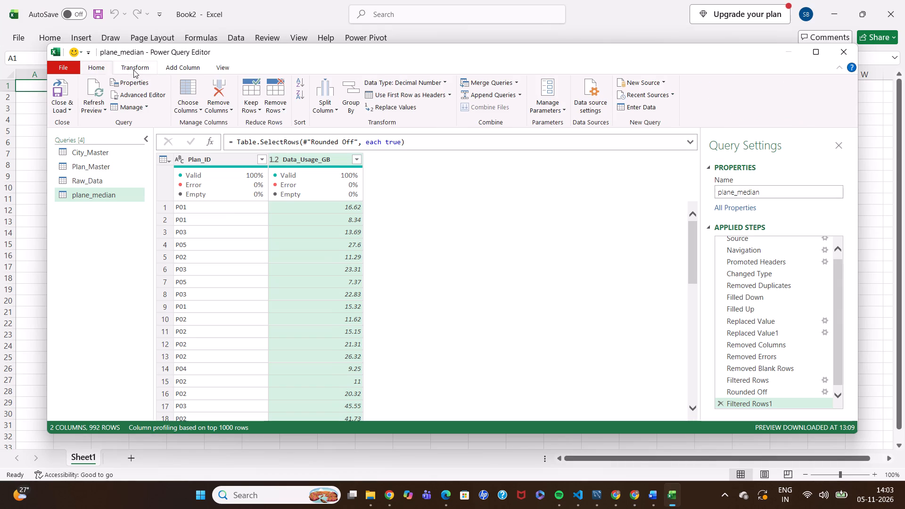
click(133, 70)
click(63, 92)
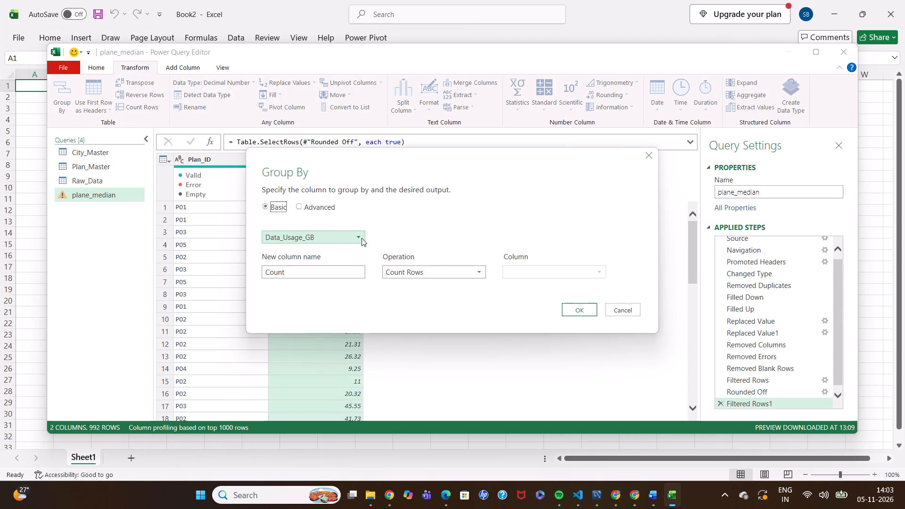
click(347, 272)
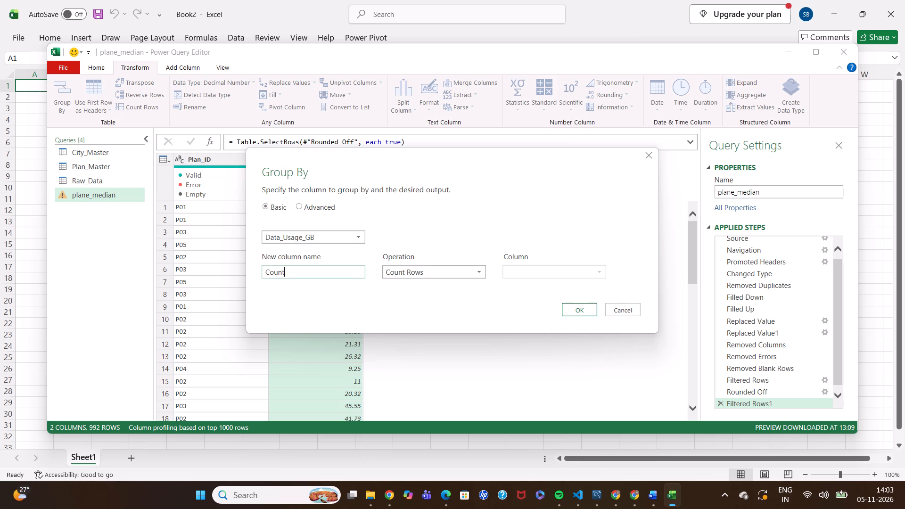
key(BackSpace)
key(BackSpace)
key(BackSpace)
key(BackSpace)
key(BackSpace)
key(BackSpace)
key(BackSpace)
key(BackSpace)
key(BackSpace)
key(BackSpace)
key(BackSpace)
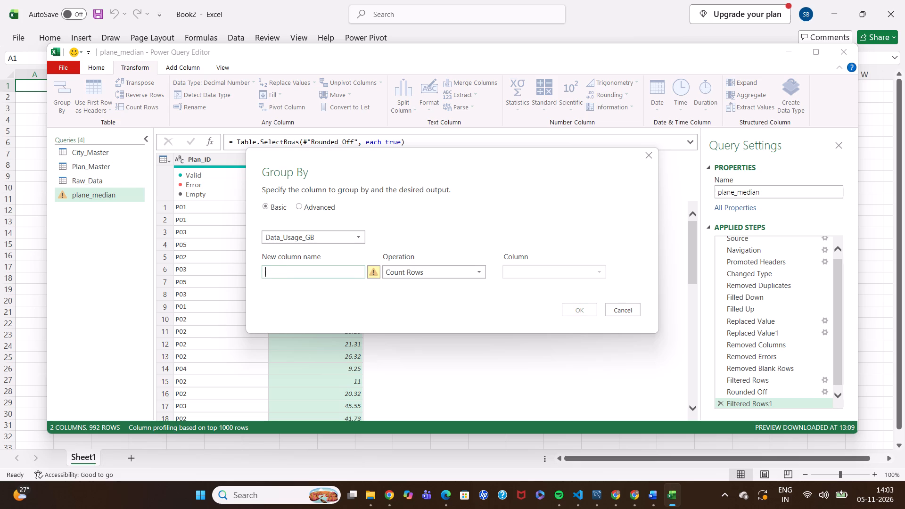
key(m)
key(e)
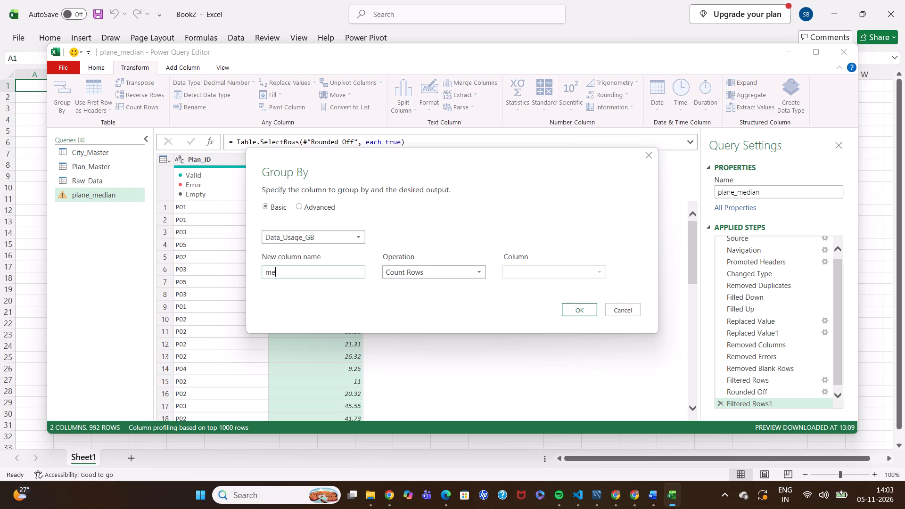
key(d)
key(BackSpace)
key(BackSpace)
key(BackSpace)
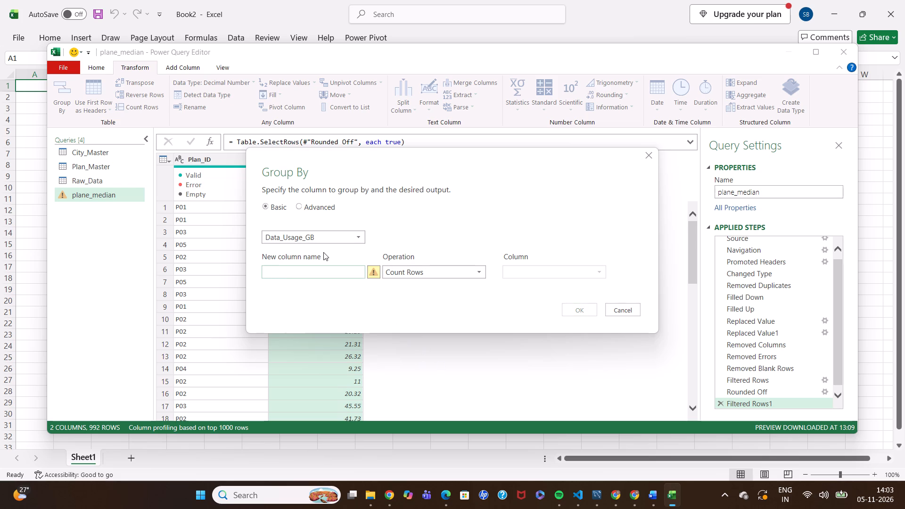
text(md)
text(an)
key(BackSpace)
key(BackSpace)
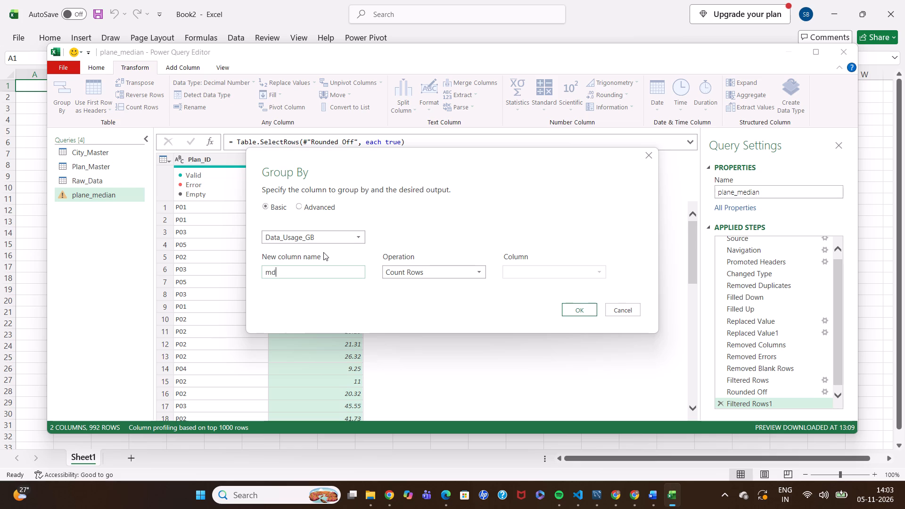
key(BackSpace)
text(edain)
key(space)
key(BackSpace)
text(_pa)
key(n)
key(BackSpace)
text(ln)
key(BackSpace)
key(n)
key(BackSpace)
key(BackSpace)
key(BackSpace)
text(lan)
Group the query by Plan_ID, using the Median operation on the Data_Usage_GB column.
click(460, 276)
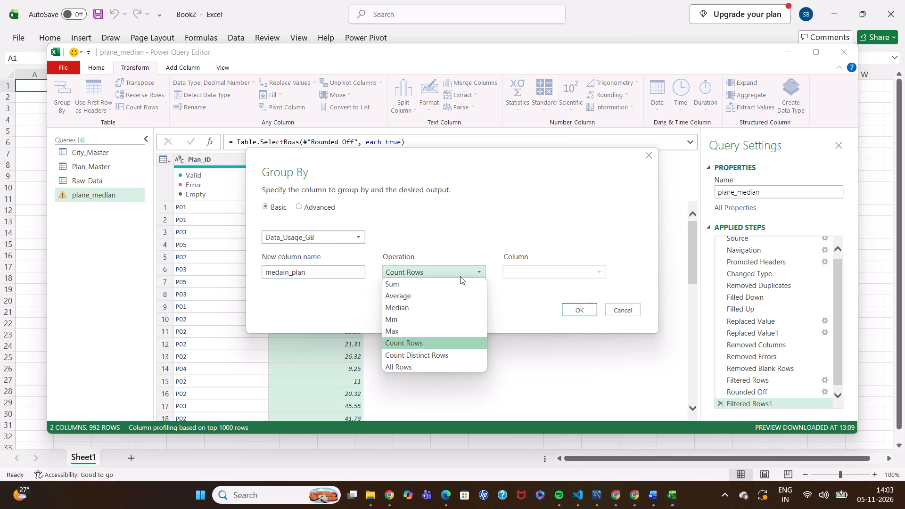
click(417, 307)
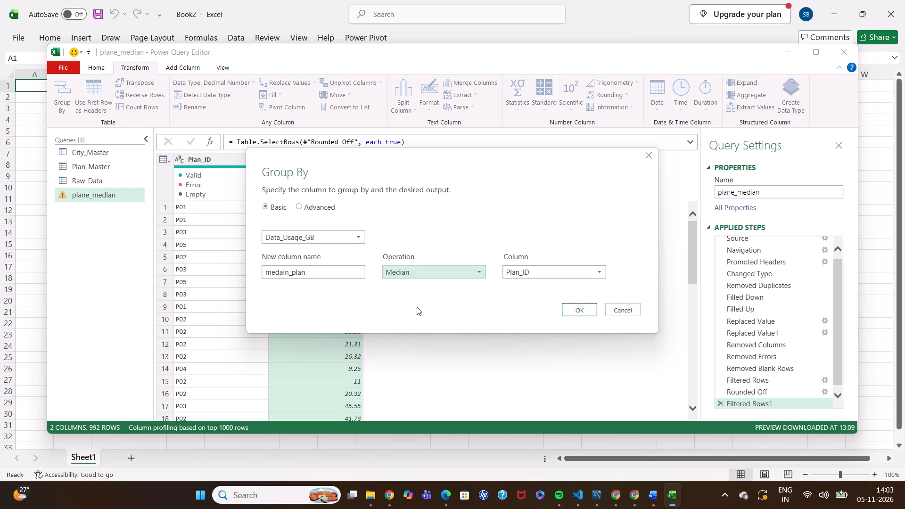
click(576, 272)
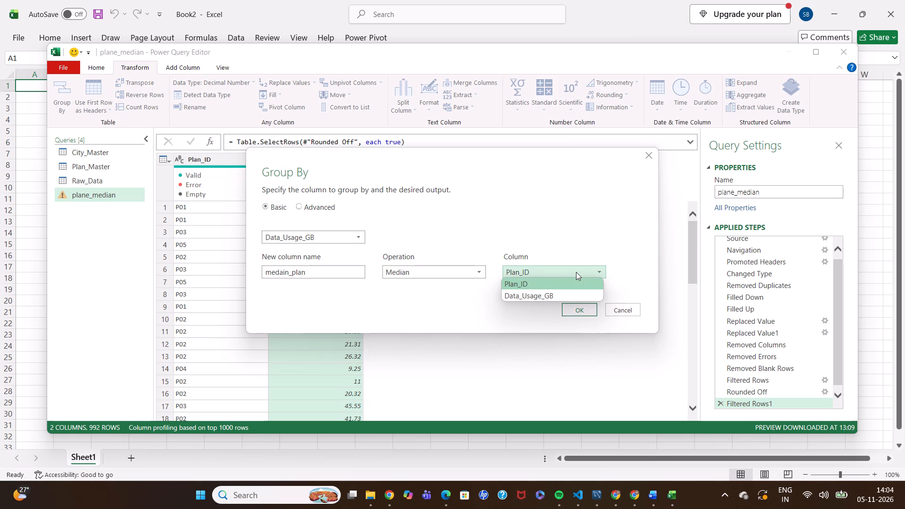
click(358, 236)
click(318, 246)
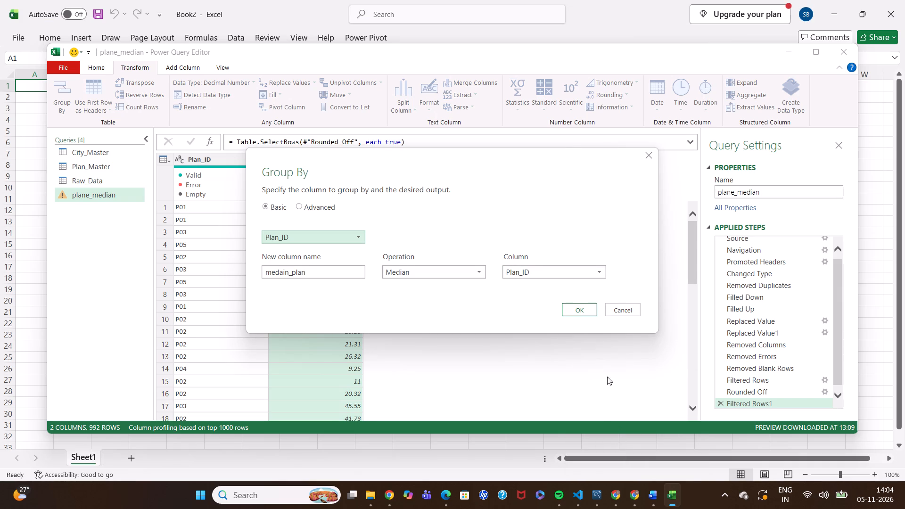
click(585, 277)
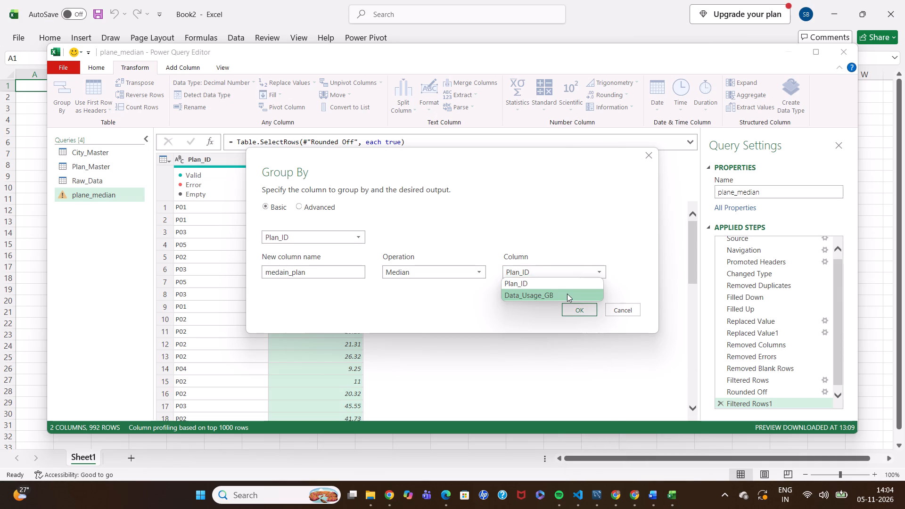
click(567, 294)
click(582, 310)
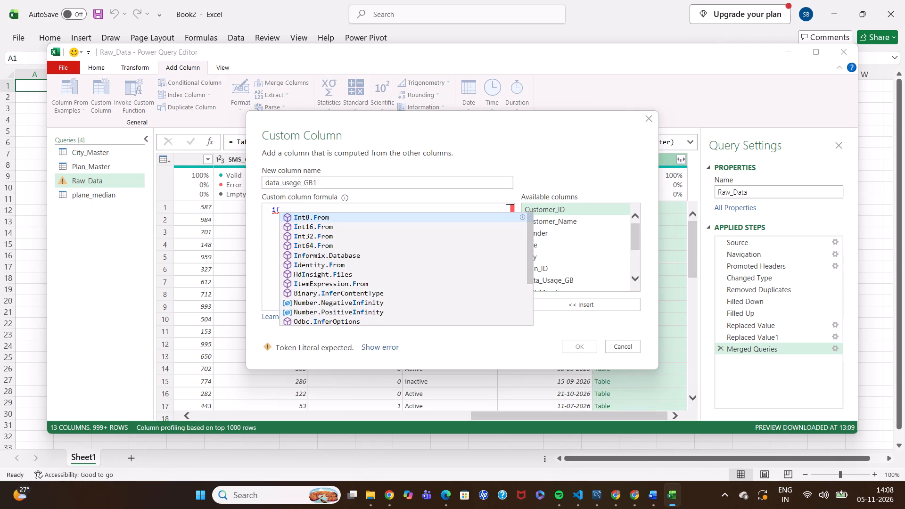
key(bracketleft)
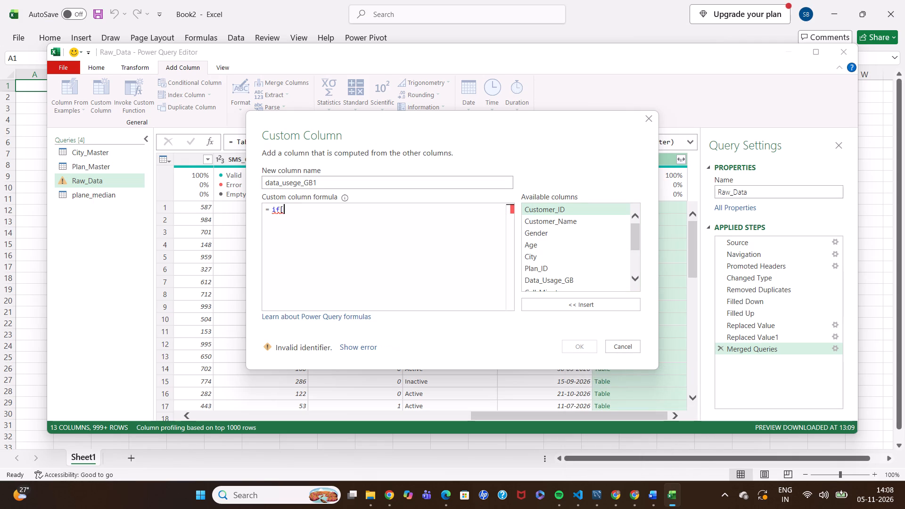
key(d)
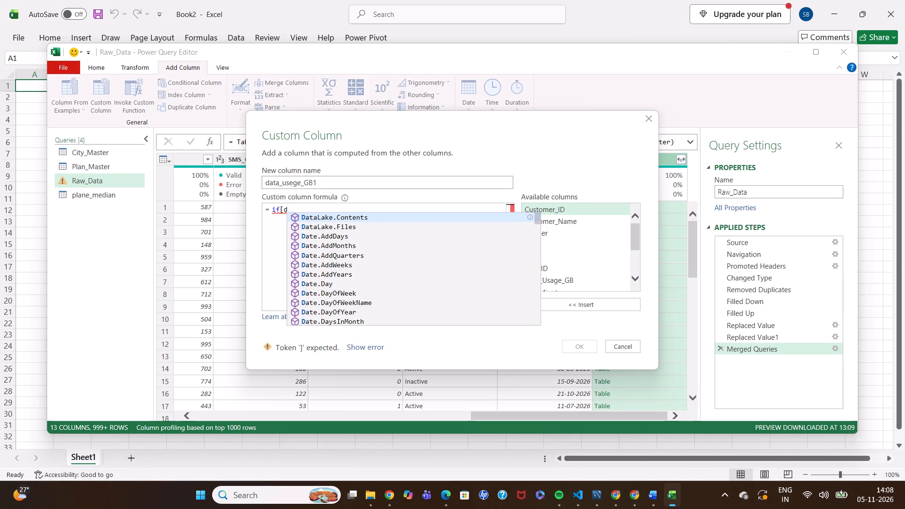
text(ata)
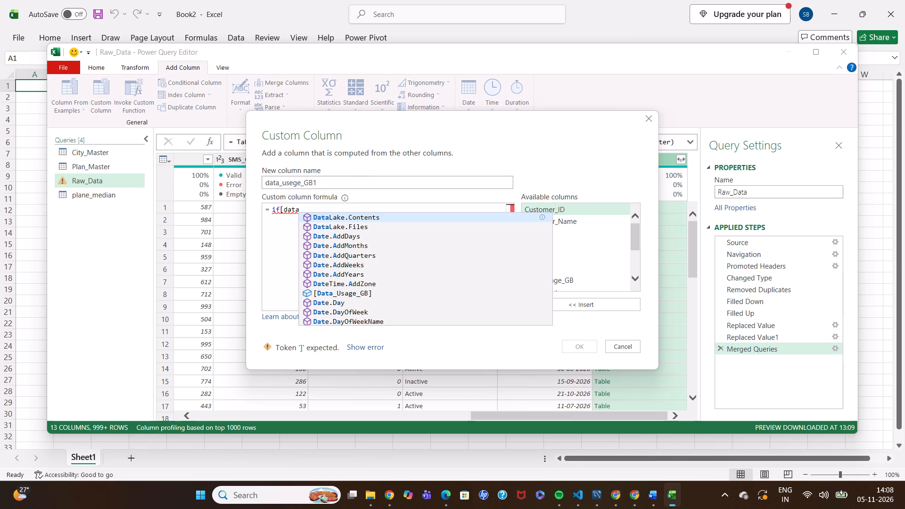
drag(416, 127, 627, 180)
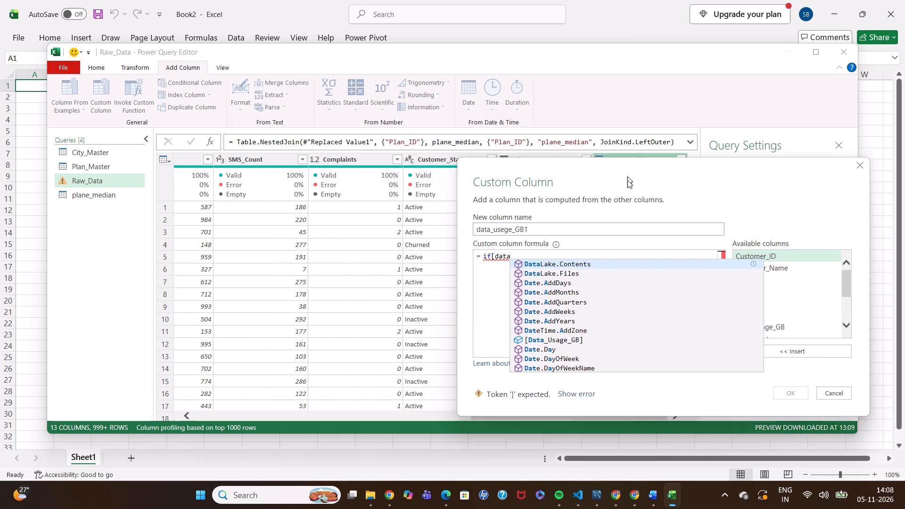
drag(627, 180, 435, 219)
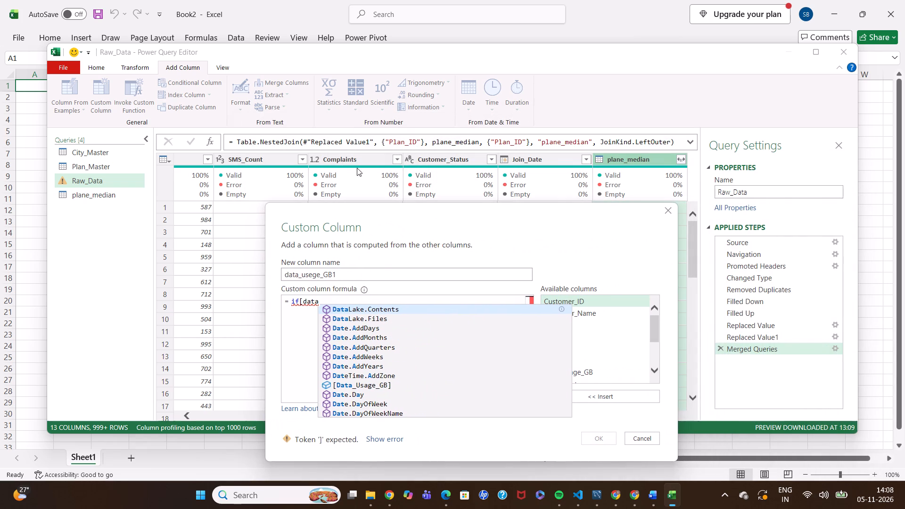
scroll(353, 168, right, 2)
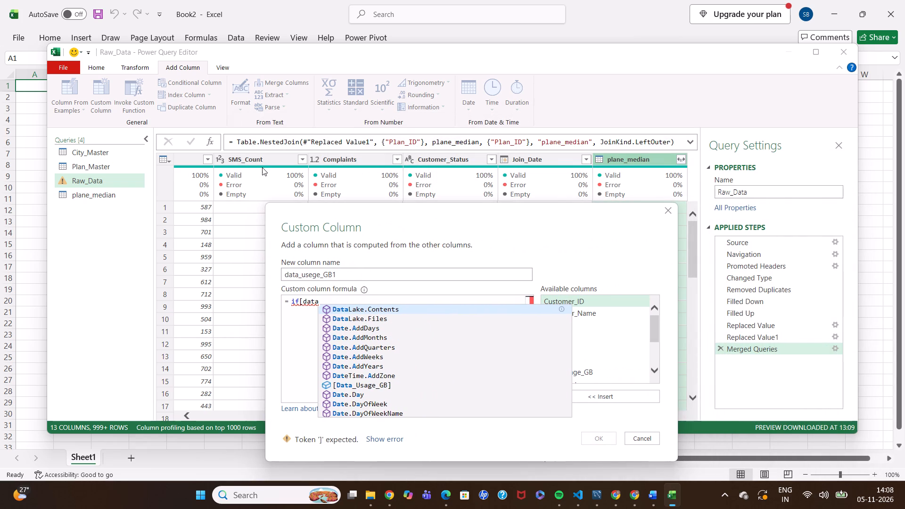
click(262, 167)
scroll(262, 167, right, 4)
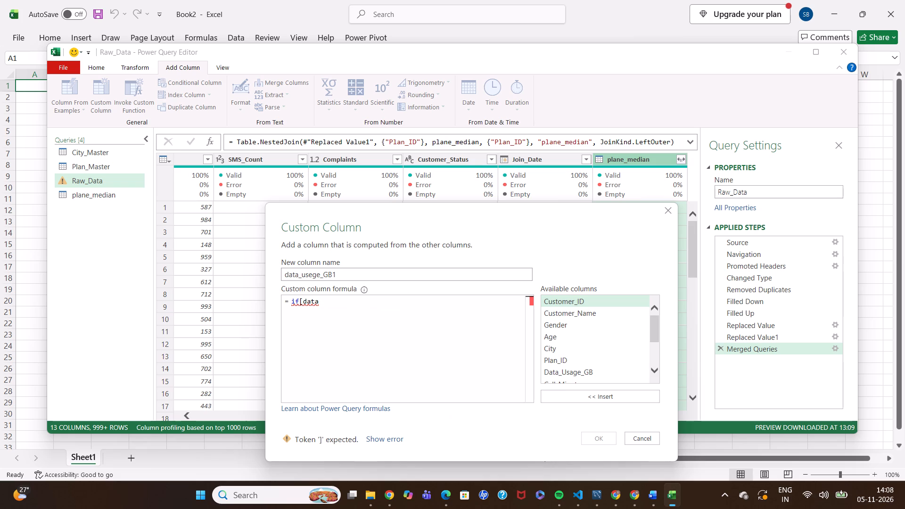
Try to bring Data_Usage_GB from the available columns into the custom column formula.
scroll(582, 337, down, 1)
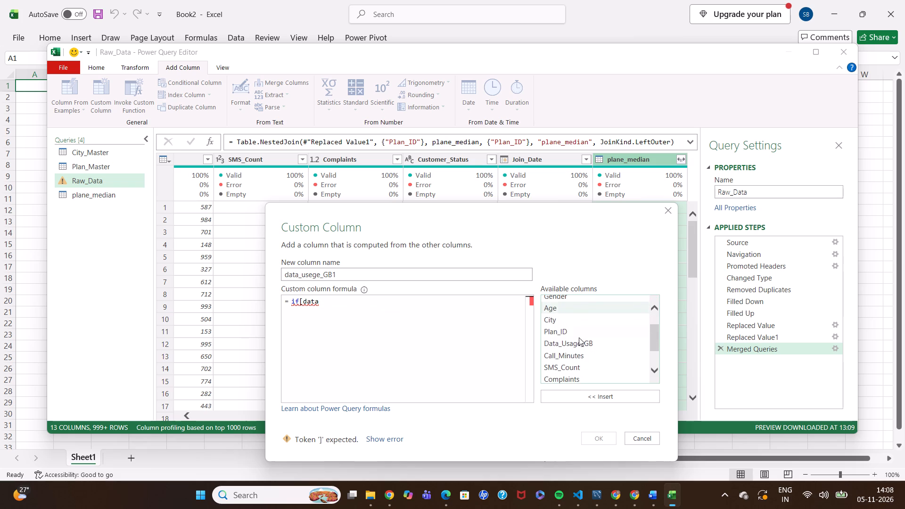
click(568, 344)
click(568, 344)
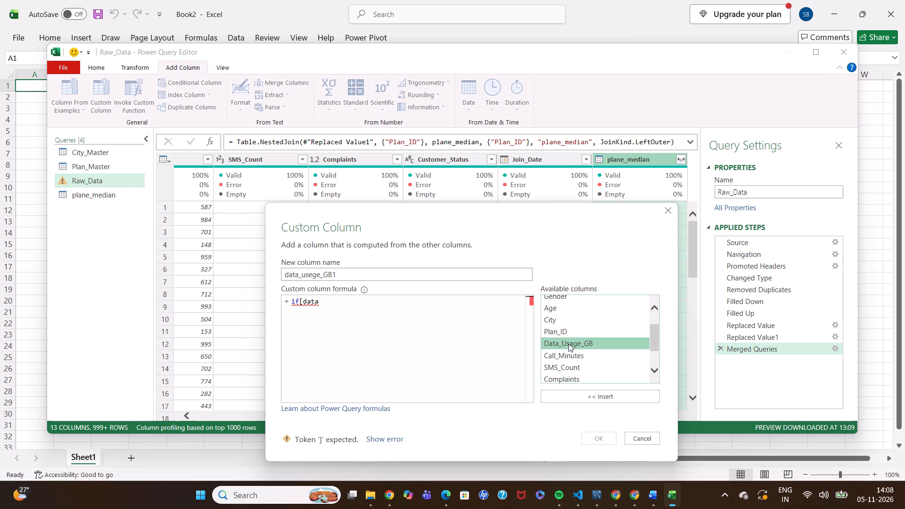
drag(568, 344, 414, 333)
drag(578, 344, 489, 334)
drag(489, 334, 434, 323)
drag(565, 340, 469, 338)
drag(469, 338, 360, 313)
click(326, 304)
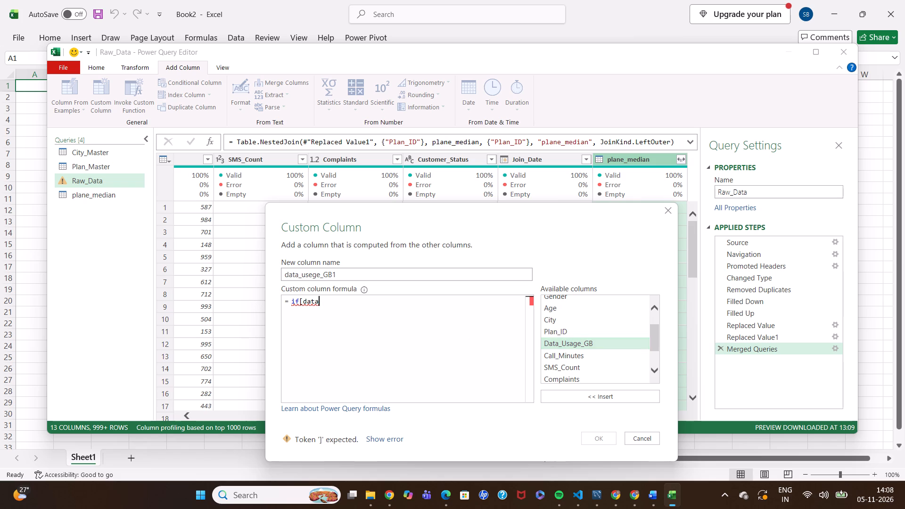
Replace the partial column name in the formula with the suggested [Data_Usage_GB] reference and compare it with null.
key(BackSpace)
key(BackSpace)
key(BackSpace)
key(BackSpace)
key(shift+d)
text(ata)
key(shift+underscore)
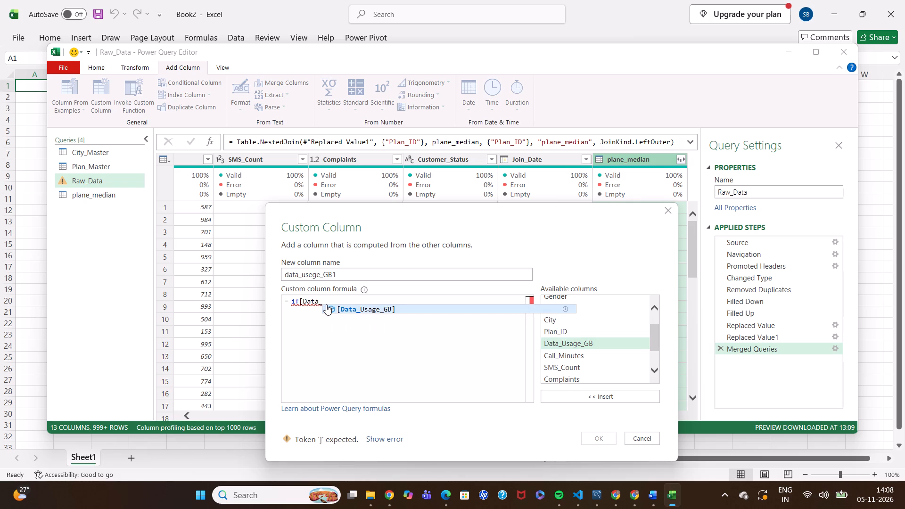
click(359, 310)
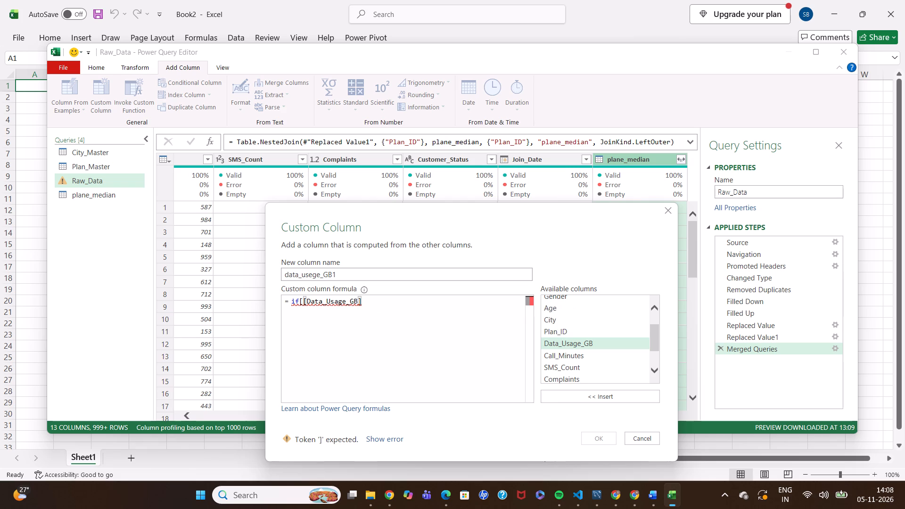
key(equal)
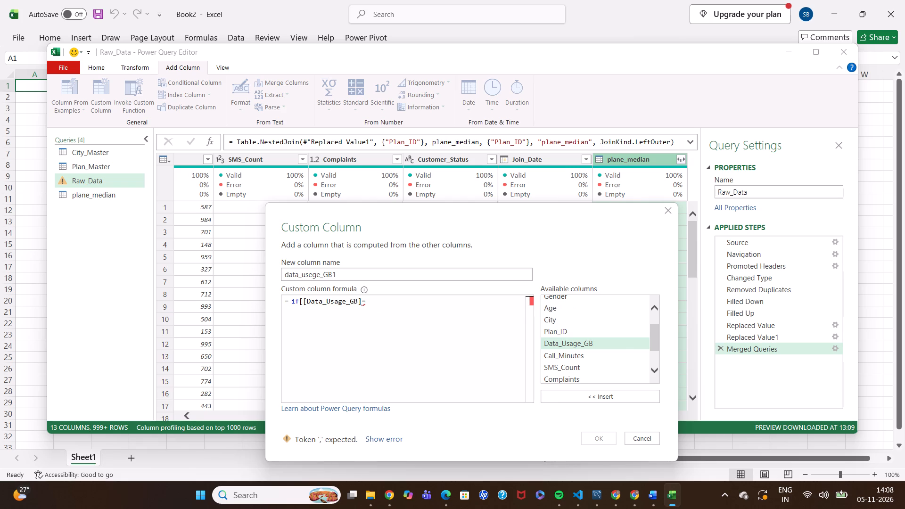
text(null)
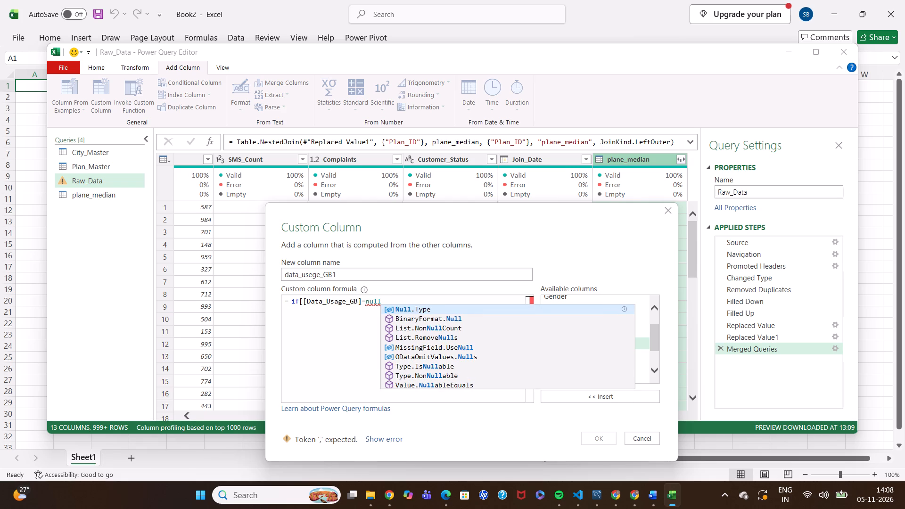
Add a second formula line starting with then [ and put a space before null in the condition.
key(space)
text(then)
key(BackSpace)
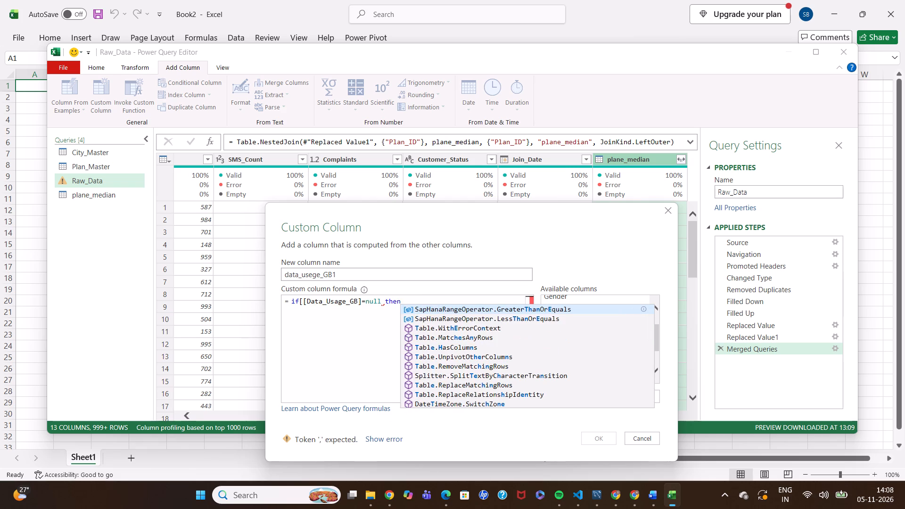
key(BackSpace)
key(BackSpace)
key(BackSpace)
key(BackSpace)
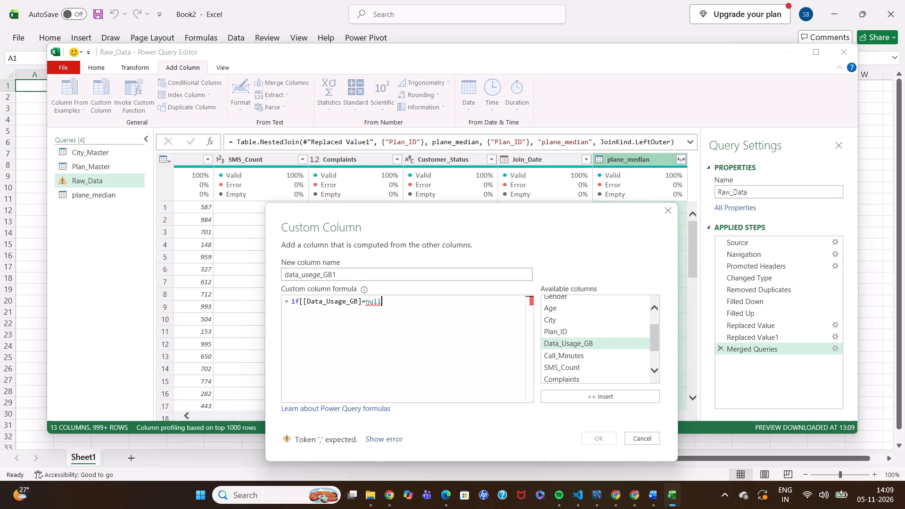
key(Return)
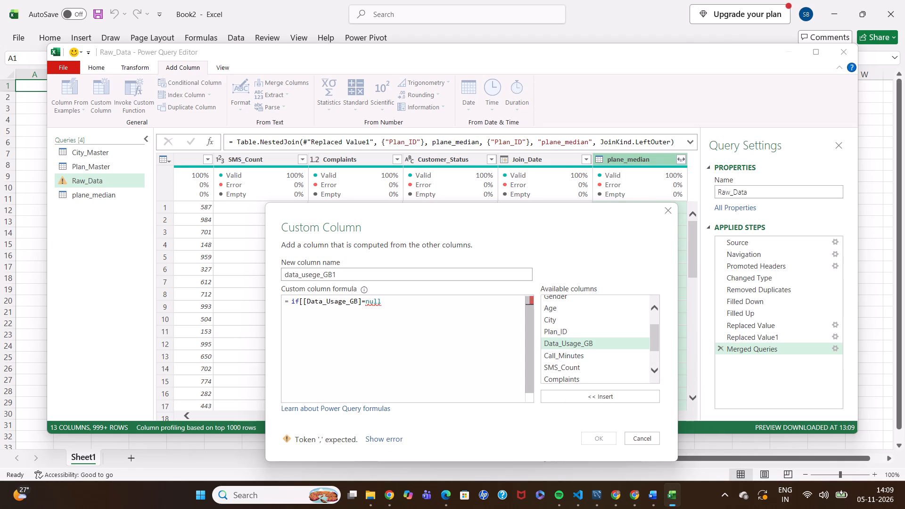
text(then)
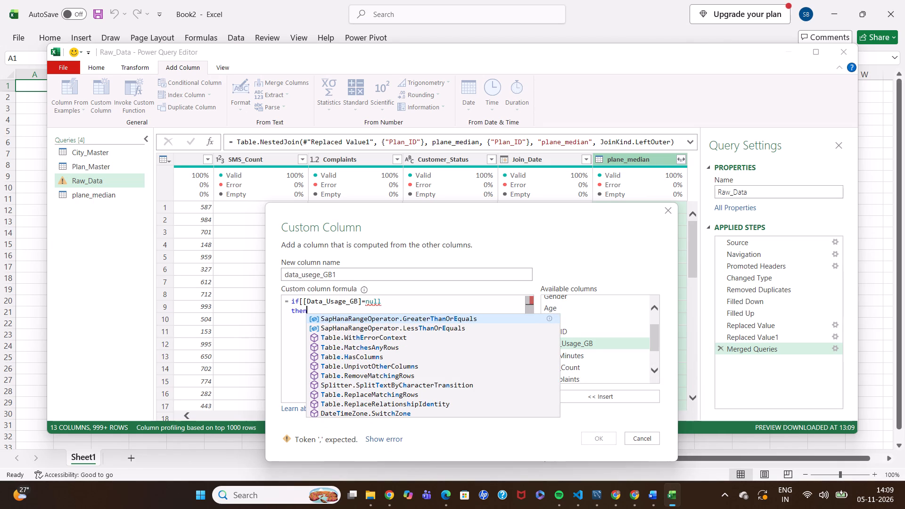
click(366, 303)
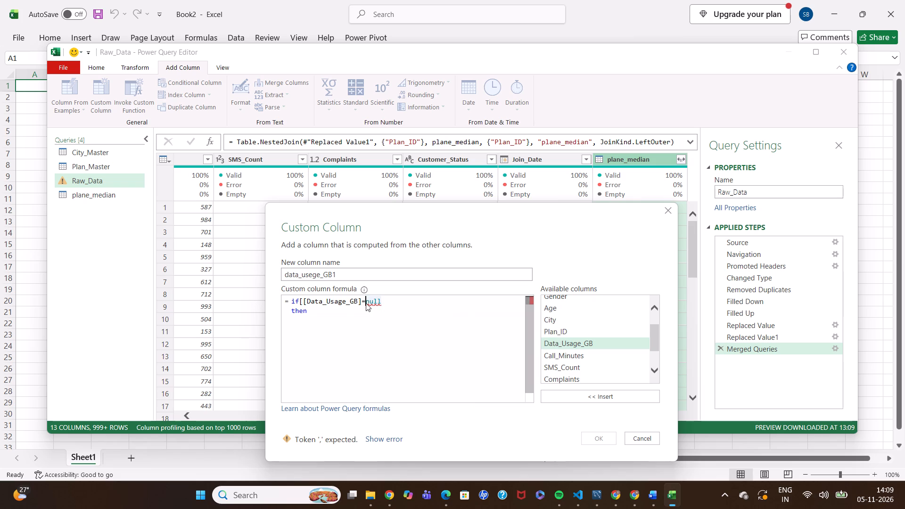
key(space)
click(318, 313)
key(space)
key(bracketleft)
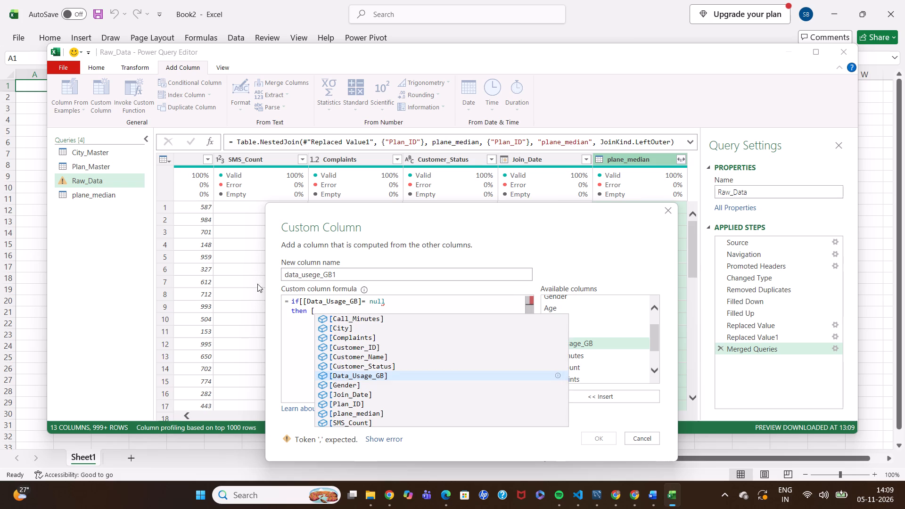
click(100, 194)
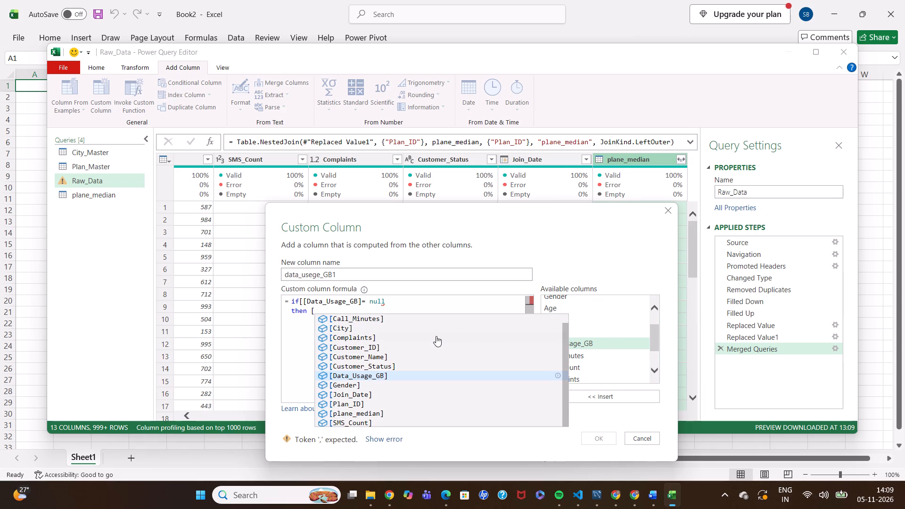
scroll(398, 337, down, 1)
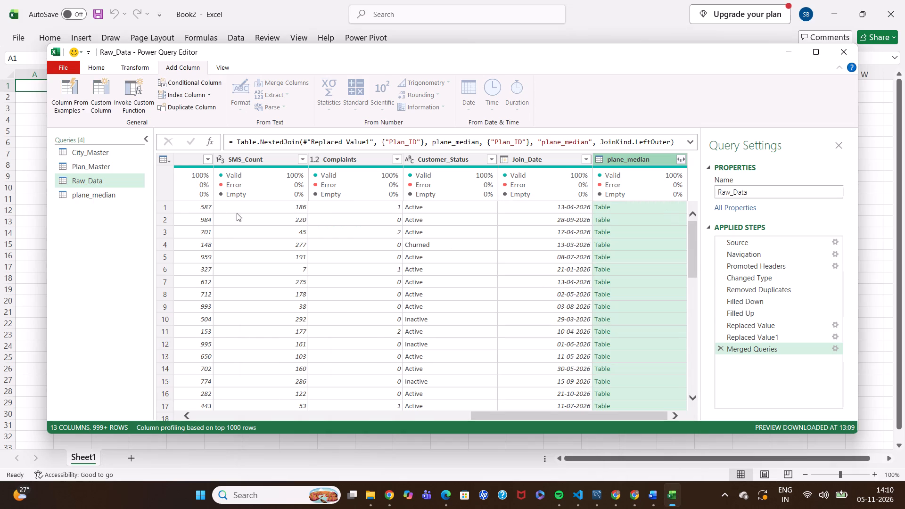
click(108, 195)
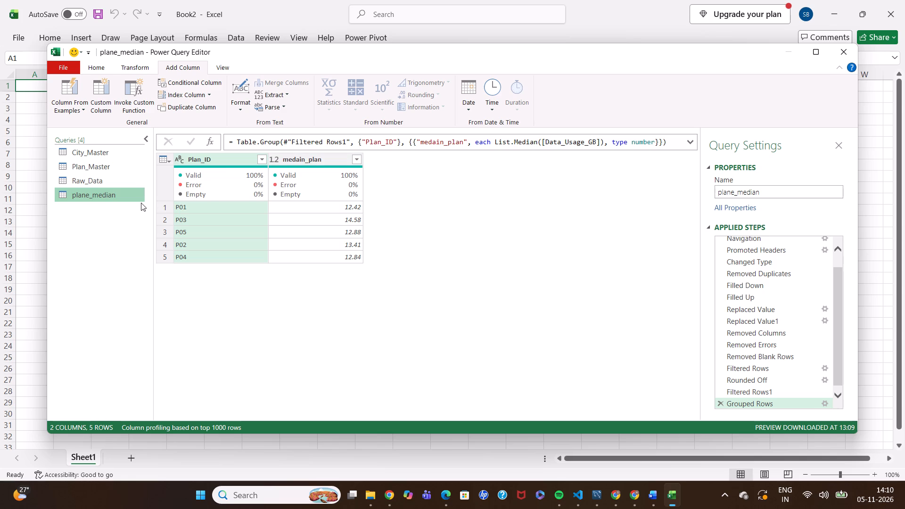
click(99, 183)
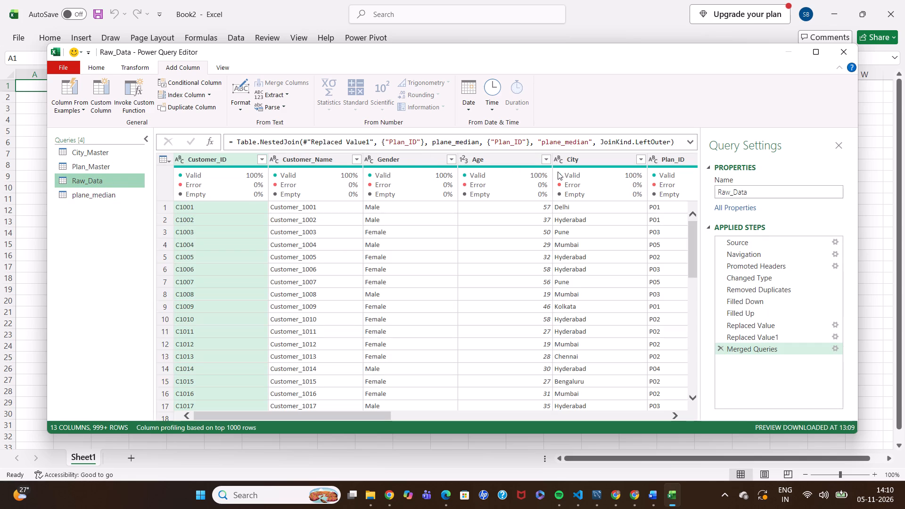
scroll(558, 172, left, 1)
scroll(595, 320, left, 2)
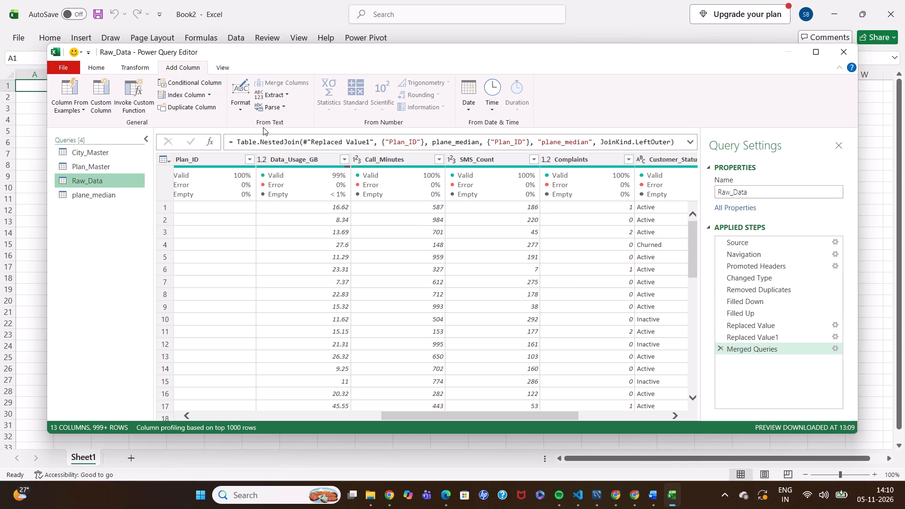
scroll(471, 237, left, 6)
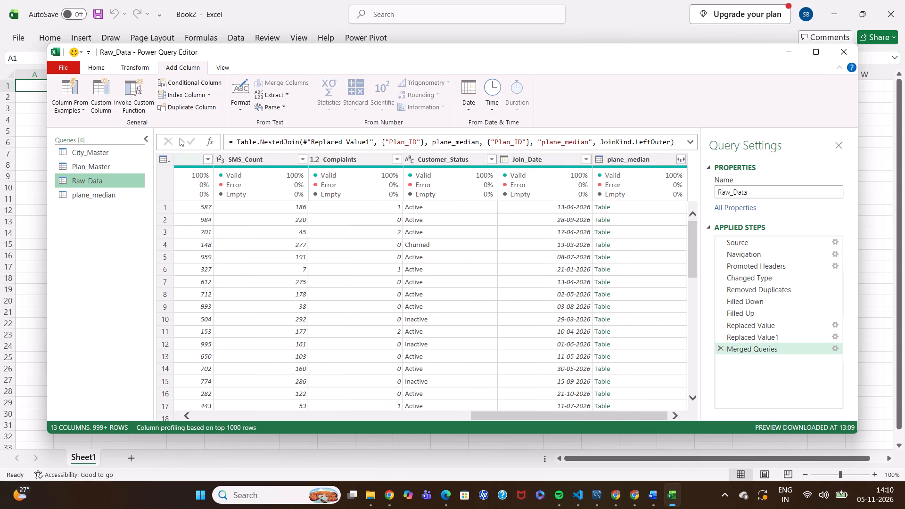
scroll(405, 224, left, 1)
Start a new custom column in Raw_Data and name it data_usage_gb.
click(104, 99)
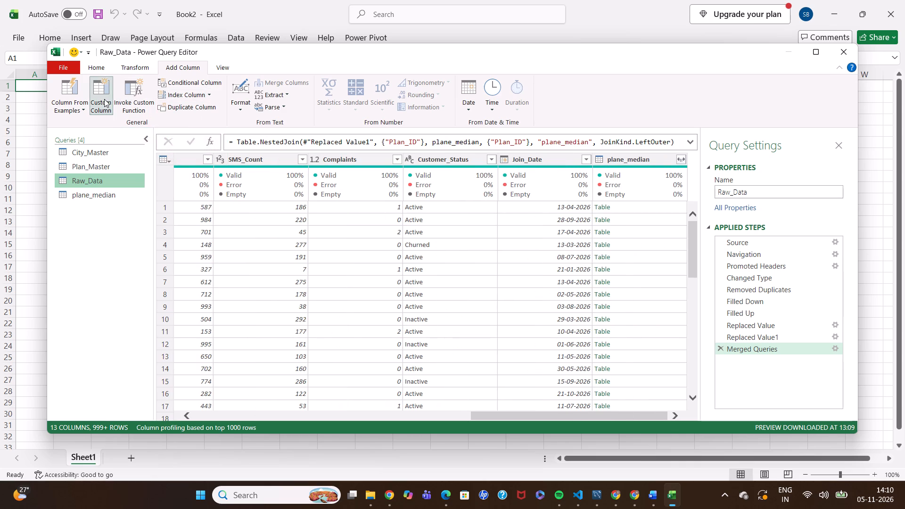
click(294, 182)
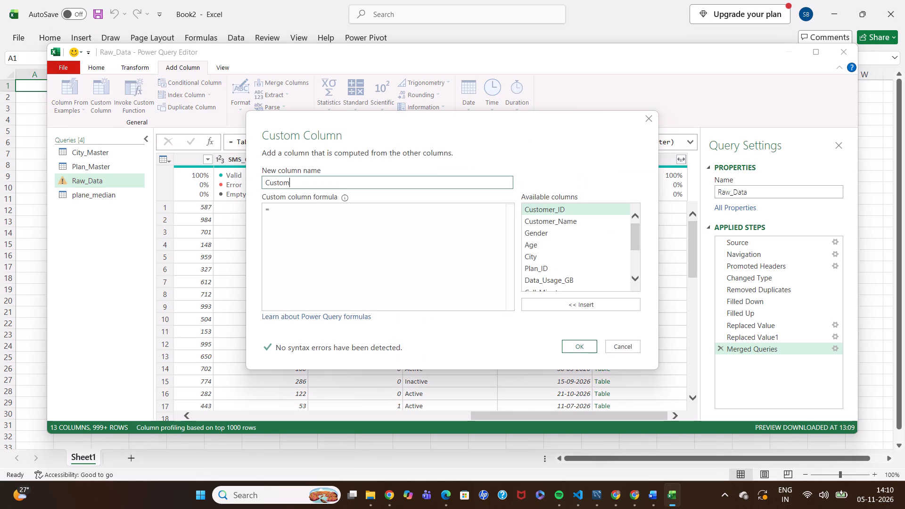
key(BackSpace)
key(BackSpace)
key(BackSpace)
key(BackSpace)
key(BackSpace)
key(BackSpace)
key(BackSpace)
key(BackSpace)
key(BackSpace)
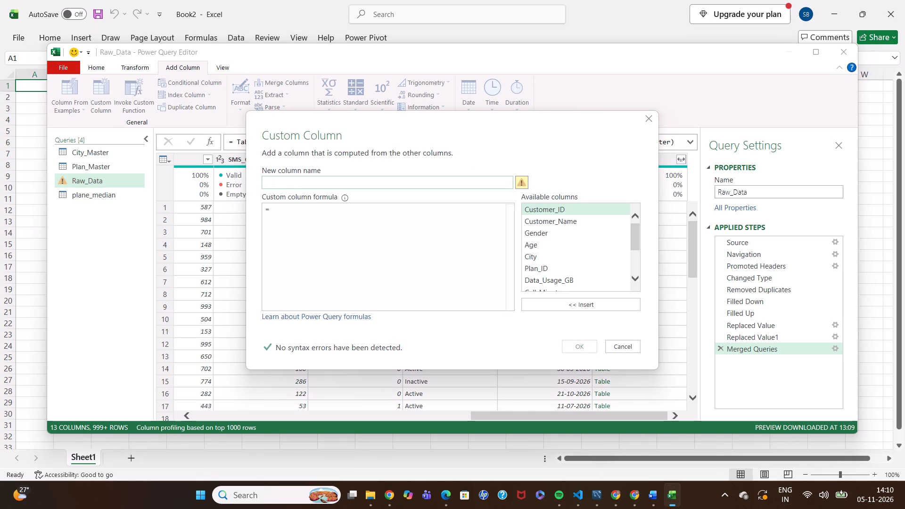
text(data)
text(_u)
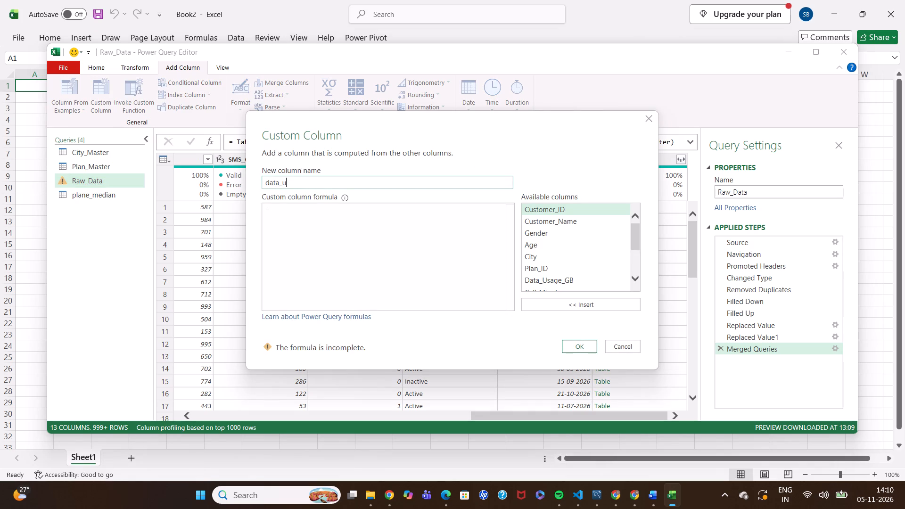
text(sage_)
text(gb)
Begin the custom column formula with if[Data_Usage_GB]=, inserting Data_Usage_GB from the available columns and keeping only one opening bracket.
click(305, 212)
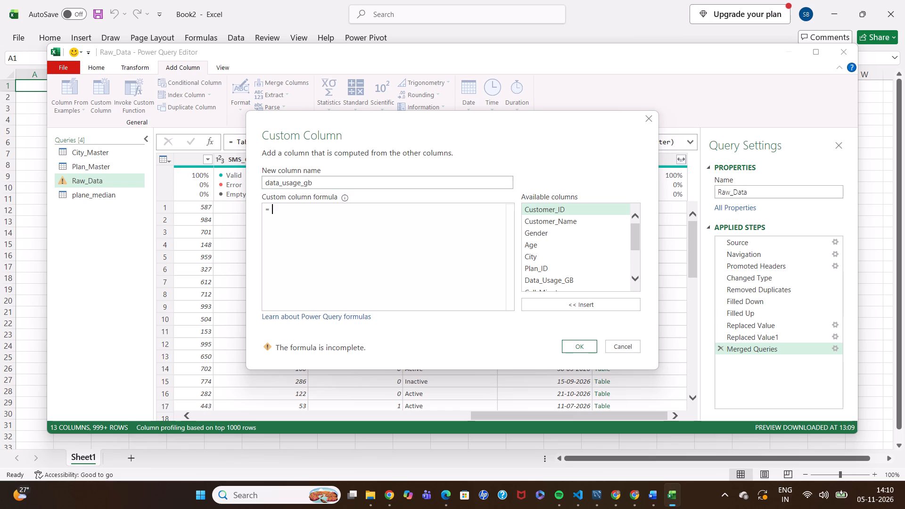
text(if)
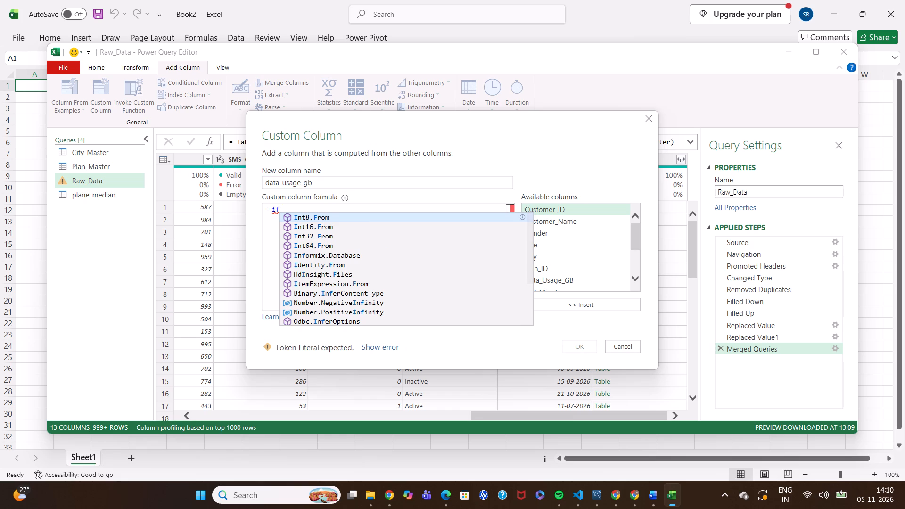
key(bracketleft)
scroll(573, 237, down, 1)
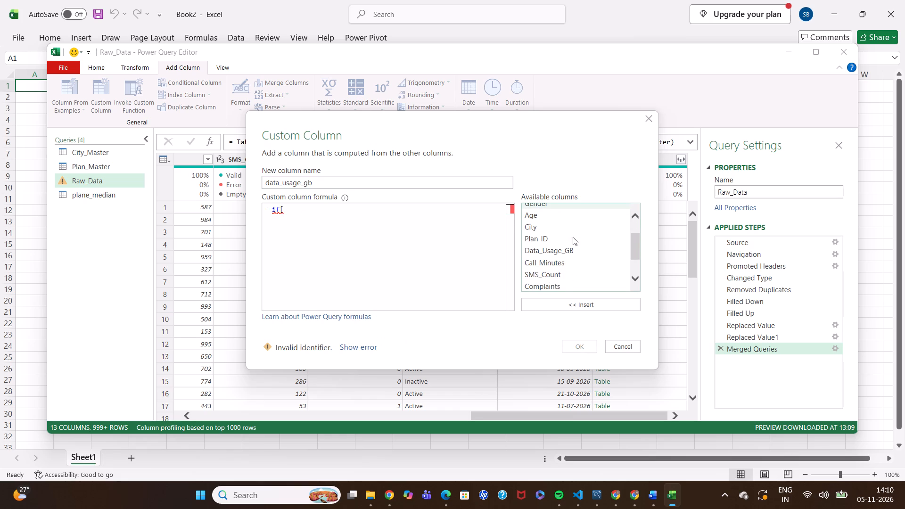
click(562, 251)
click(581, 304)
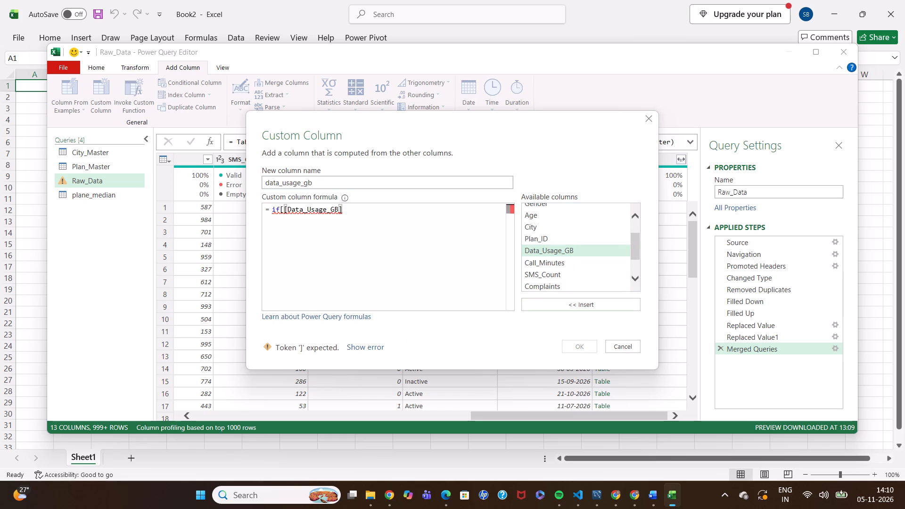
click(284, 210)
key(BackSpace)
click(342, 213)
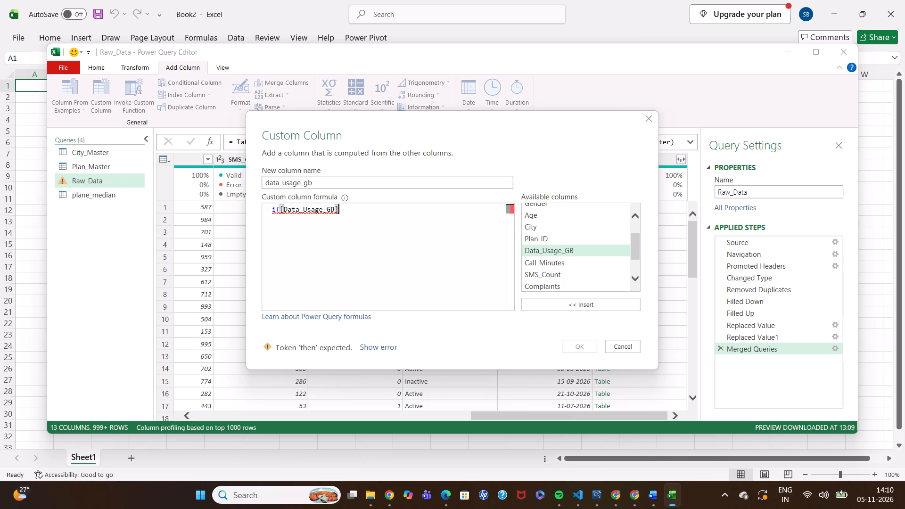
key(equal)
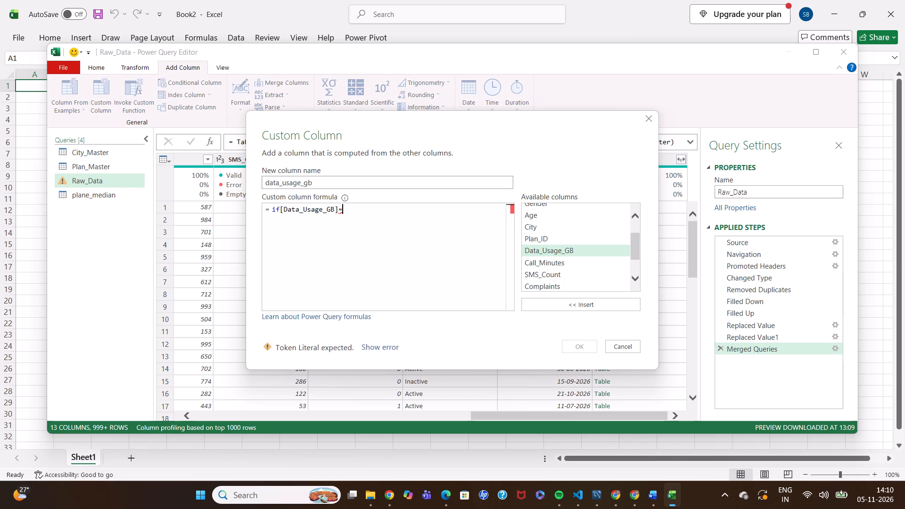
Complete the if condition with a space and lowercase null, removing the autocompleted Null.Type.
key(space)
text(null)
key(Return)
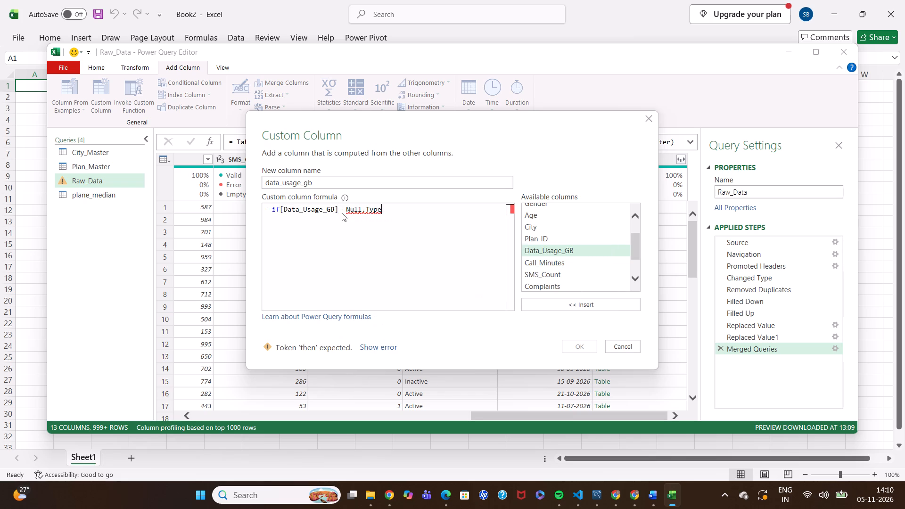
key(BackSpace)
key(BackSpace)
key(BackSpace)
key(BackSpace)
key(BackSpace)
key(Return)
key(Return)
key(BackSpace)
key(BackSpace)
key(BackSpace)
key(BackSpace)
key(BackSpace)
key(BackSpace)
text(null)
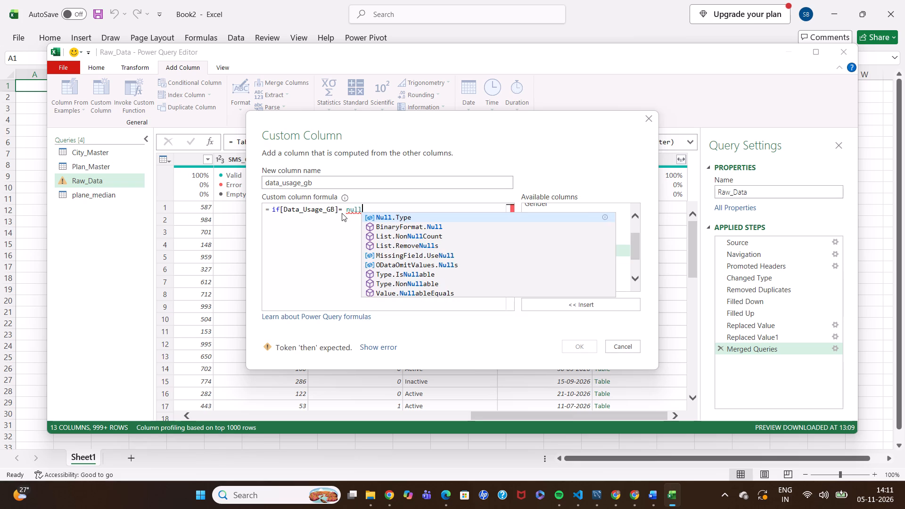
key(space)
Add a second formula line reading then [median_paln].
key(Return)
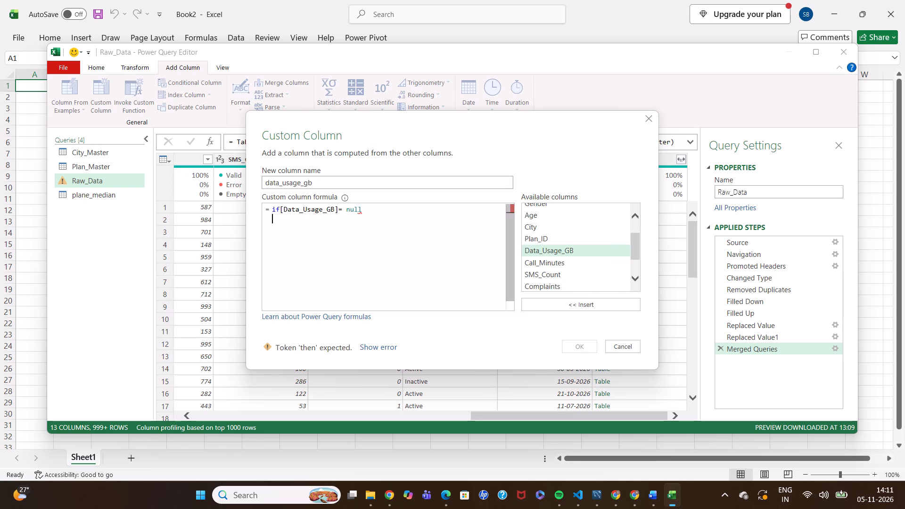
text(then)
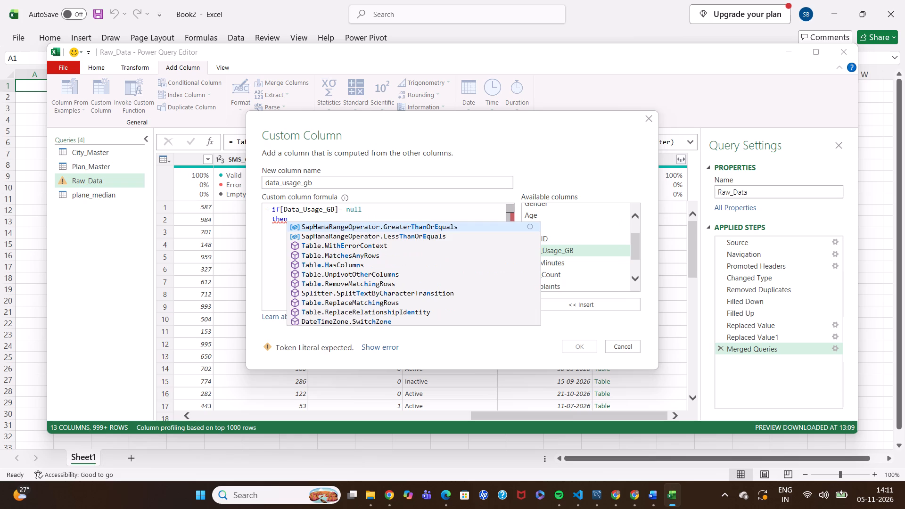
key(space)
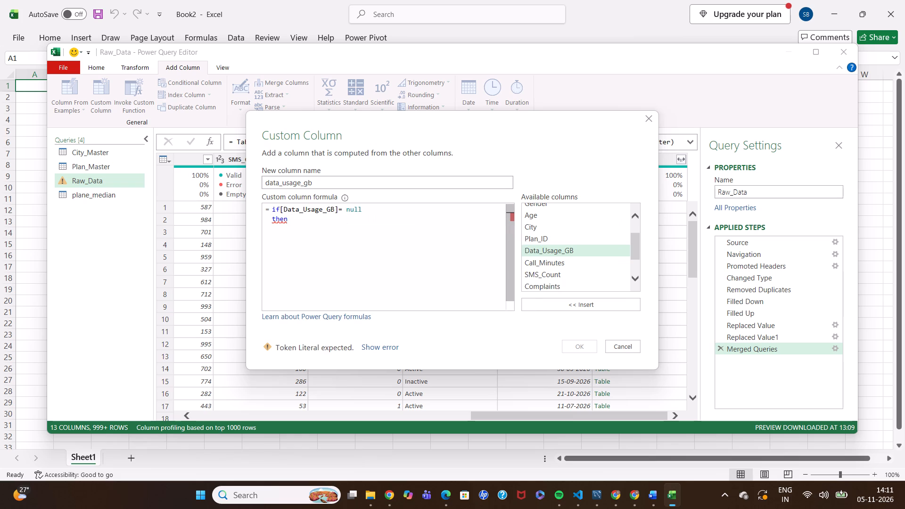
key(bracketleft)
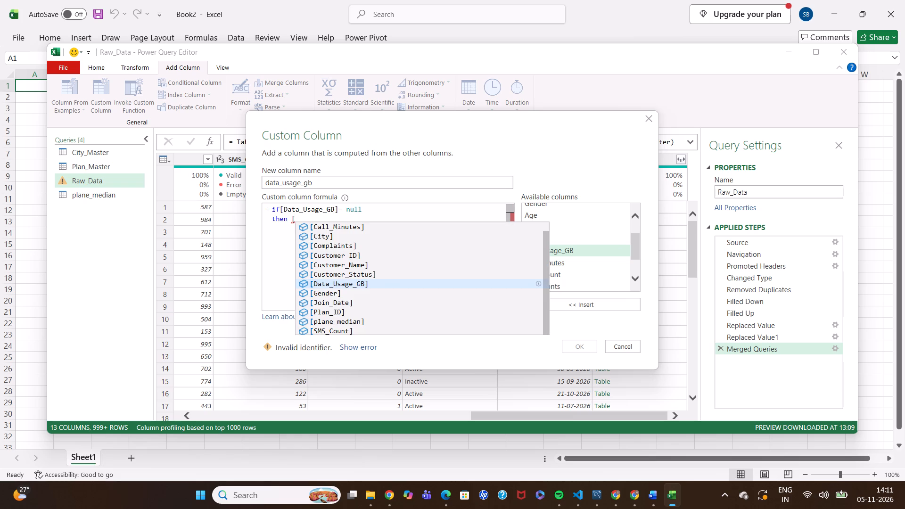
text(median)
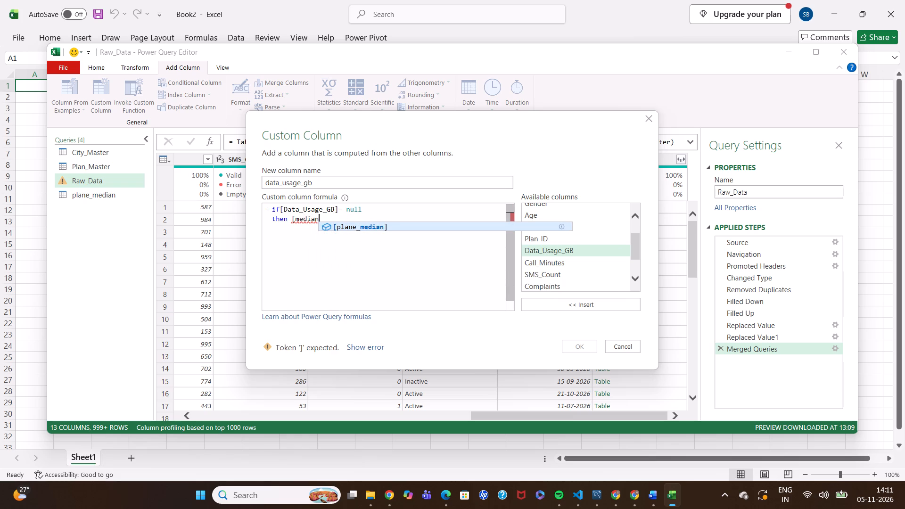
key(shift+underscore)
text(pa)
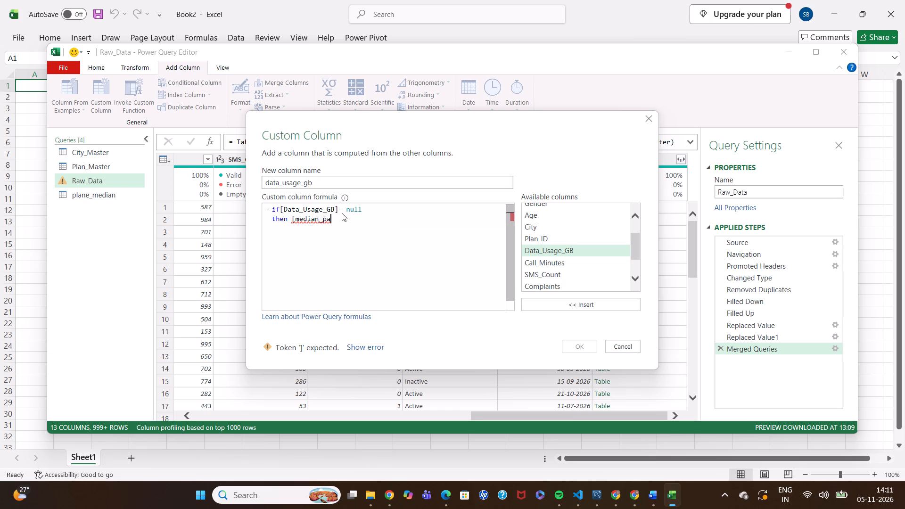
text(ln)
key(bracketright)
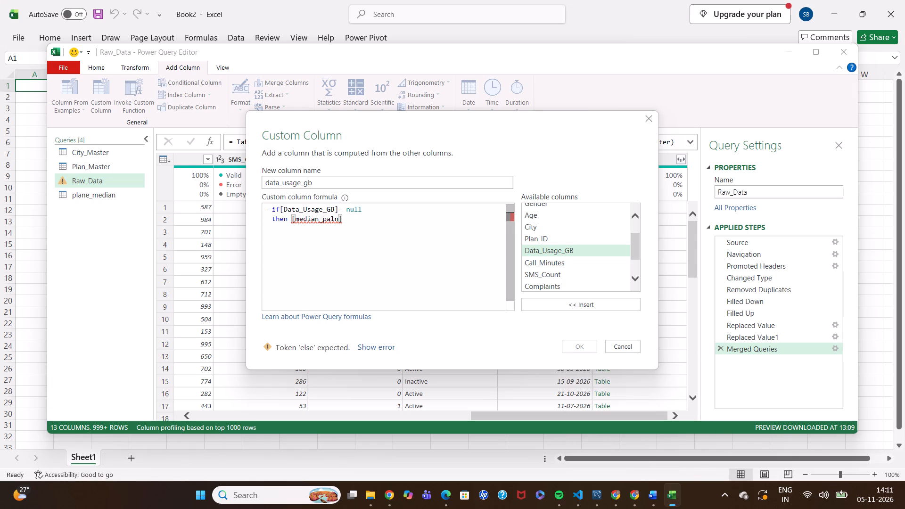
Finish the formula with a third line reading else [Data_Usage_GB], keeping a single opening bracket, and create the custom column.
click(356, 217)
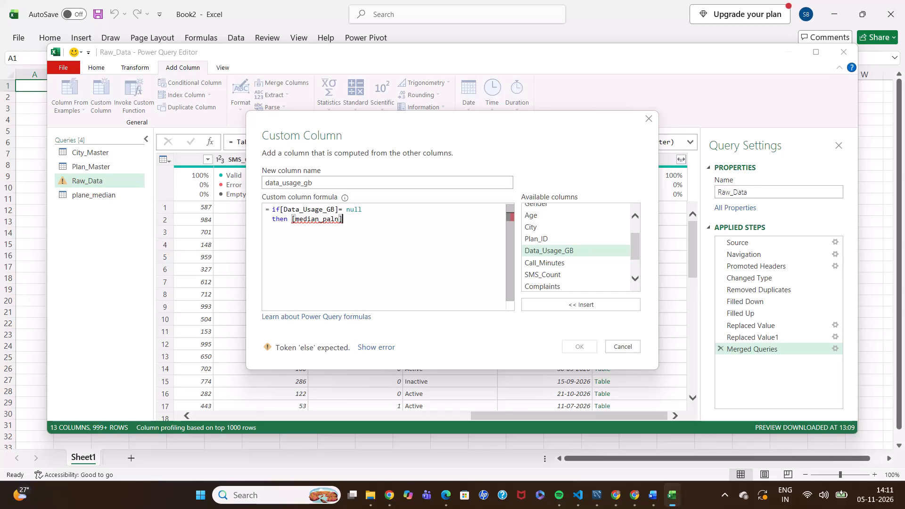
key(space)
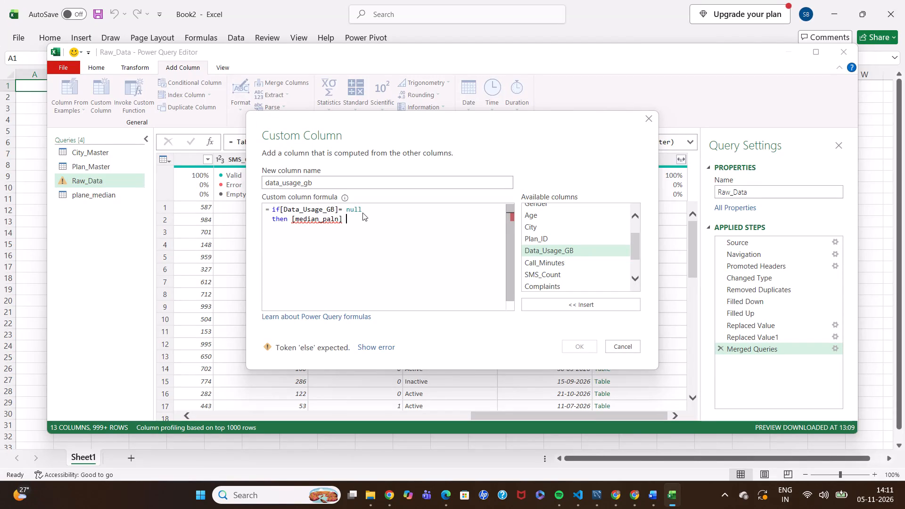
key(Return)
text(else)
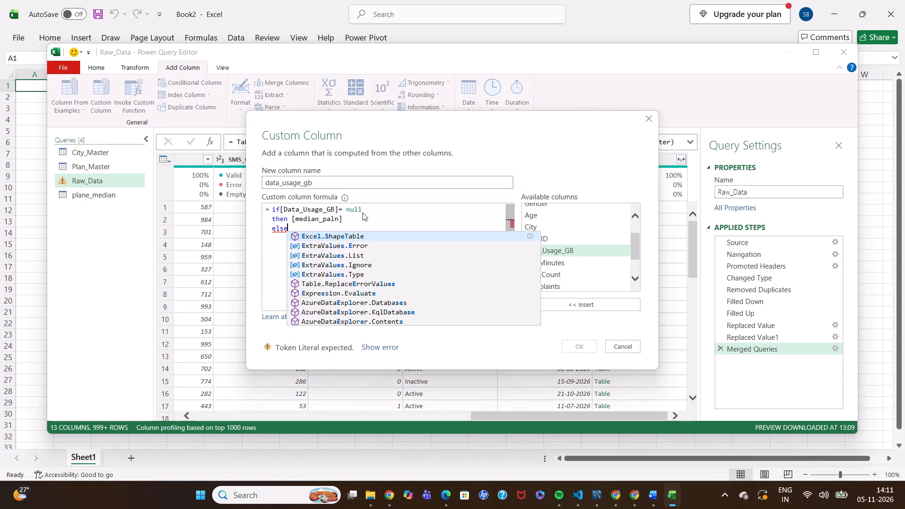
key(space)
text([)
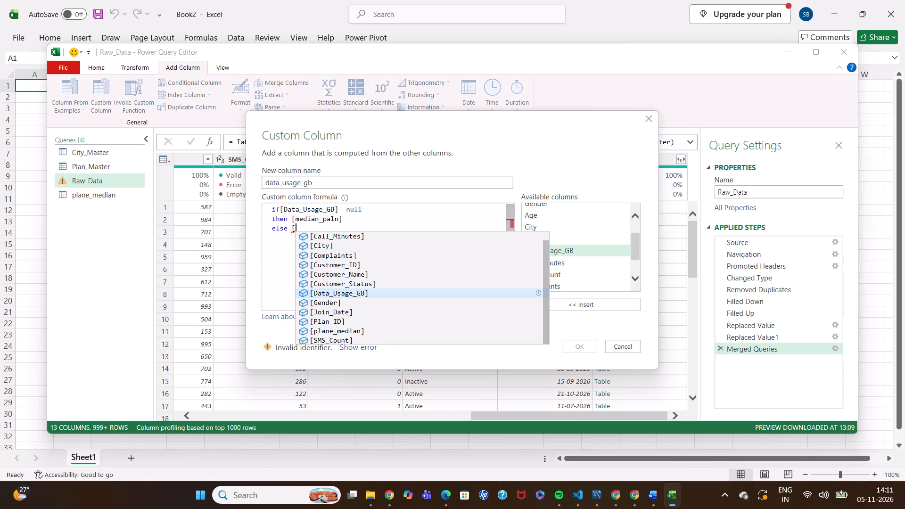
click(590, 306)
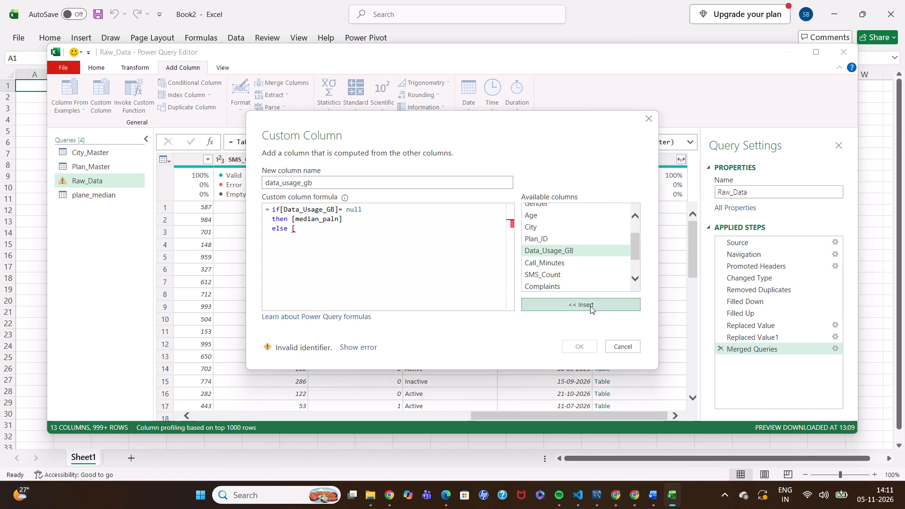
click(294, 229)
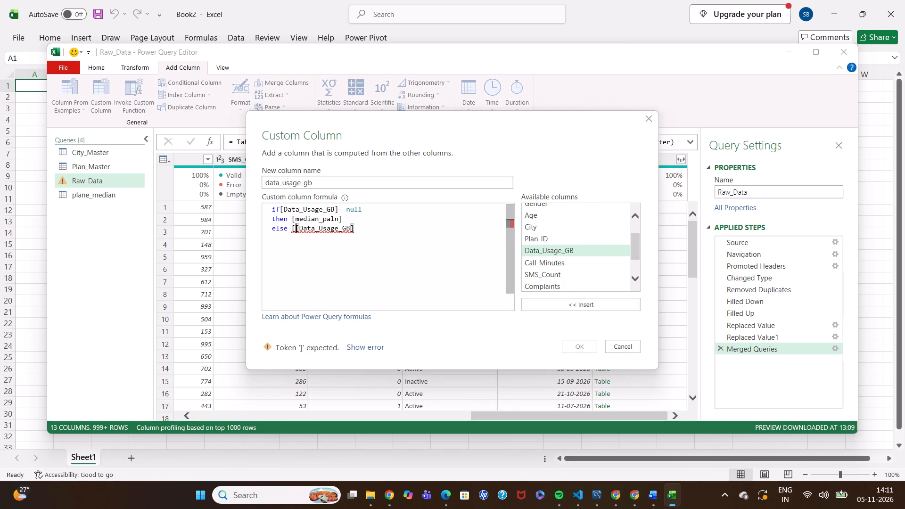
key(BackSpace)
click(370, 227)
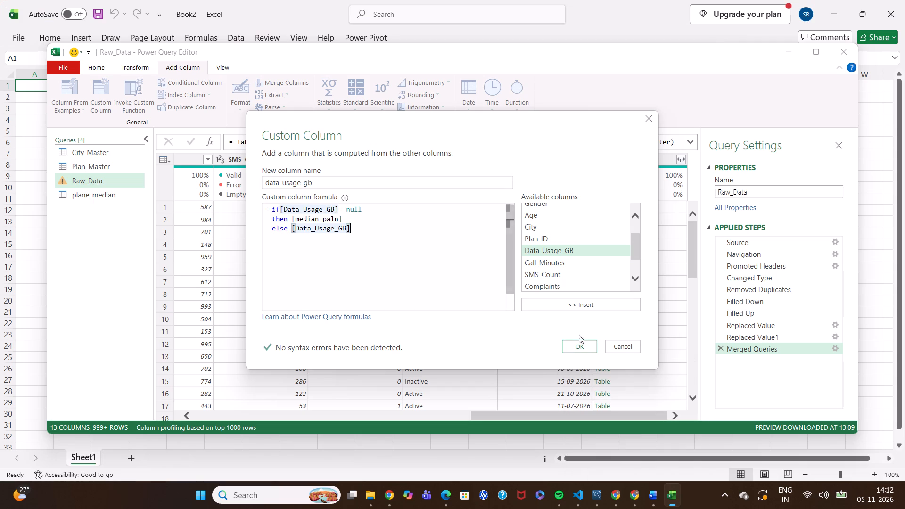
click(582, 345)
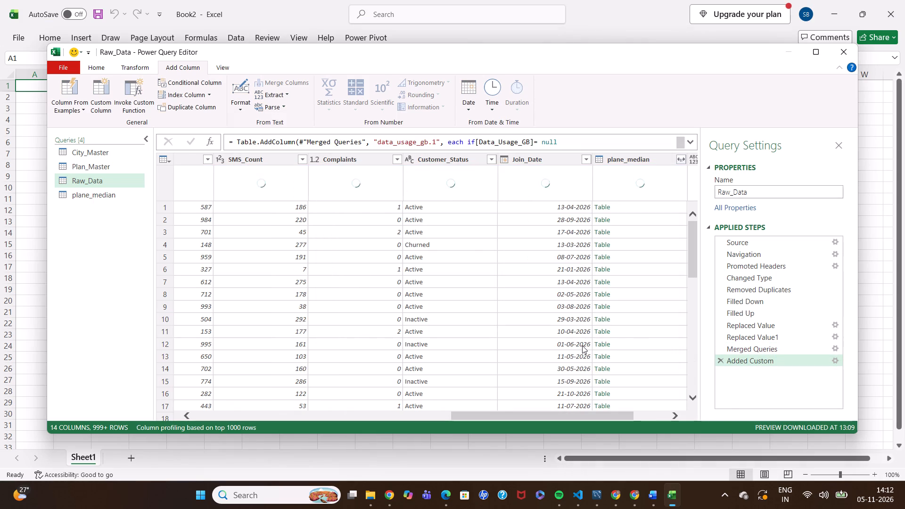
Examine the new custom column's rows for errors and compare them with the matching Data_Usage_GB and Plan_ID values.
scroll(599, 323, left, 5)
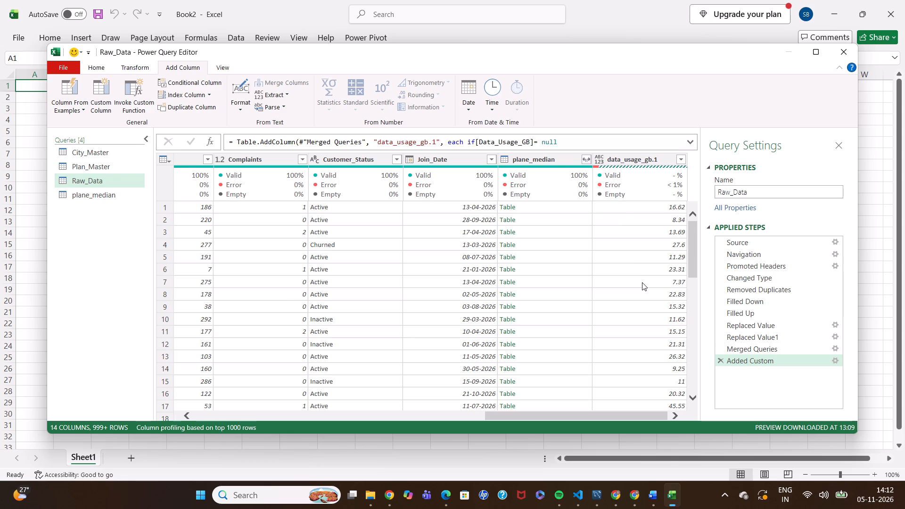
scroll(628, 302, down, 5)
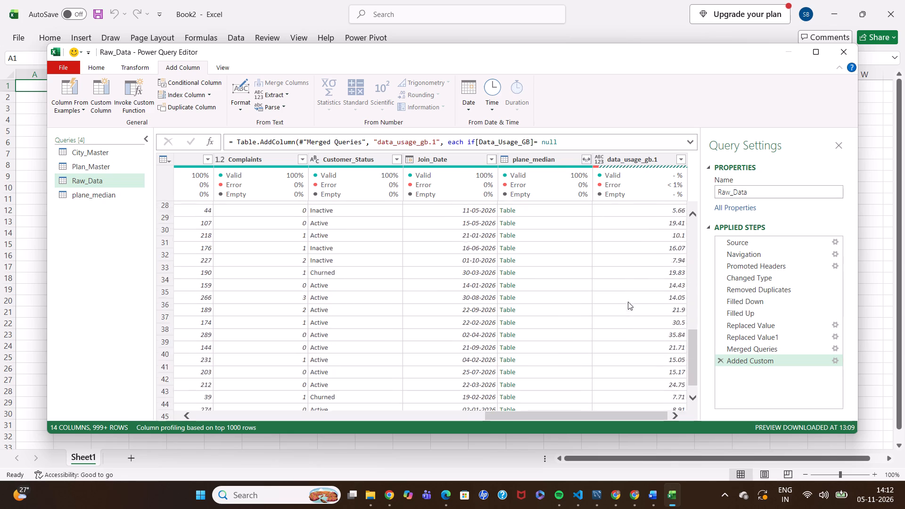
scroll(628, 302, down, 6)
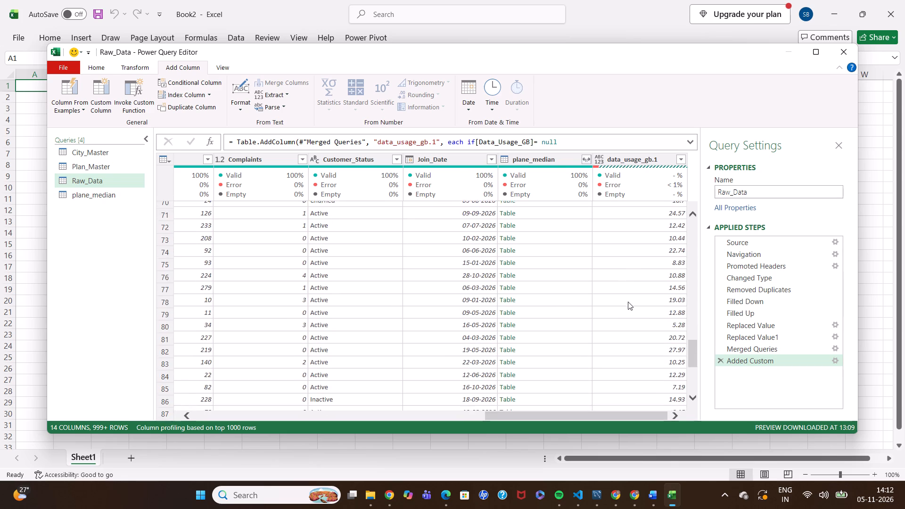
scroll(628, 302, down, 9)
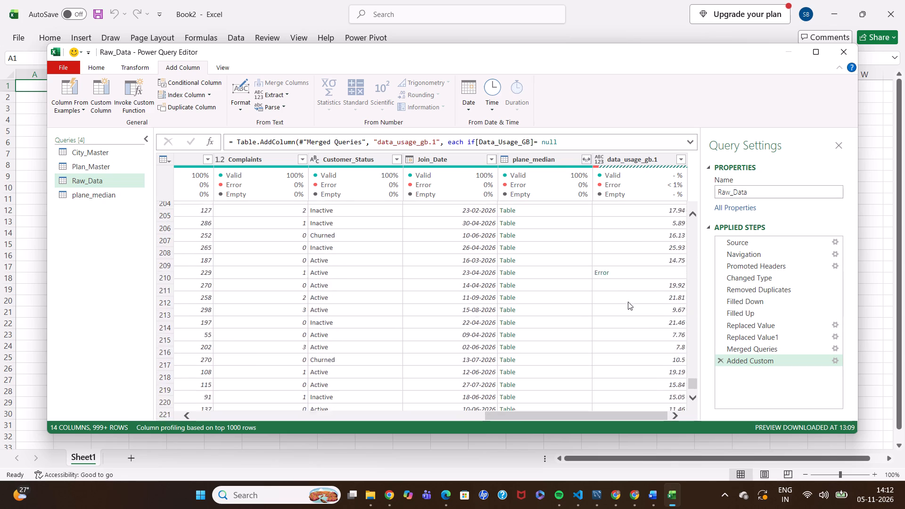
scroll(628, 302, down, 3)
scroll(628, 302, up, 1)
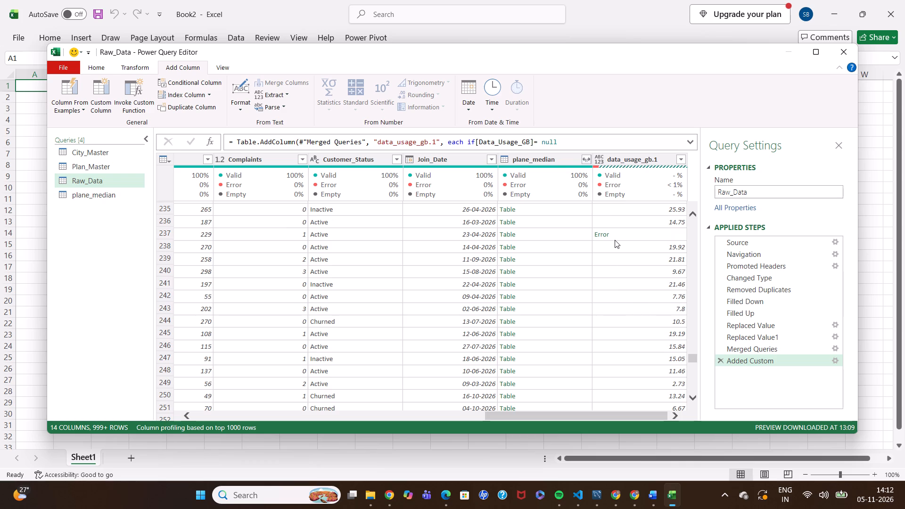
scroll(416, 255, right, 2)
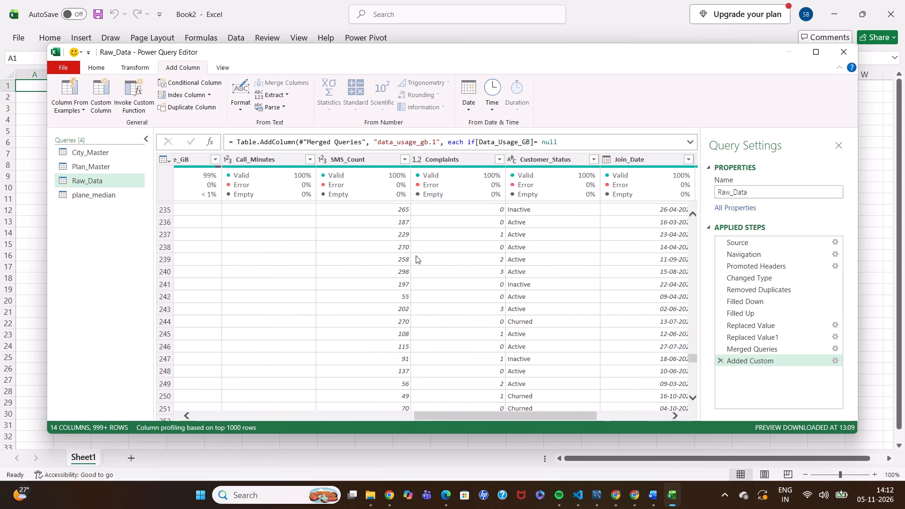
scroll(416, 255, right, 2)
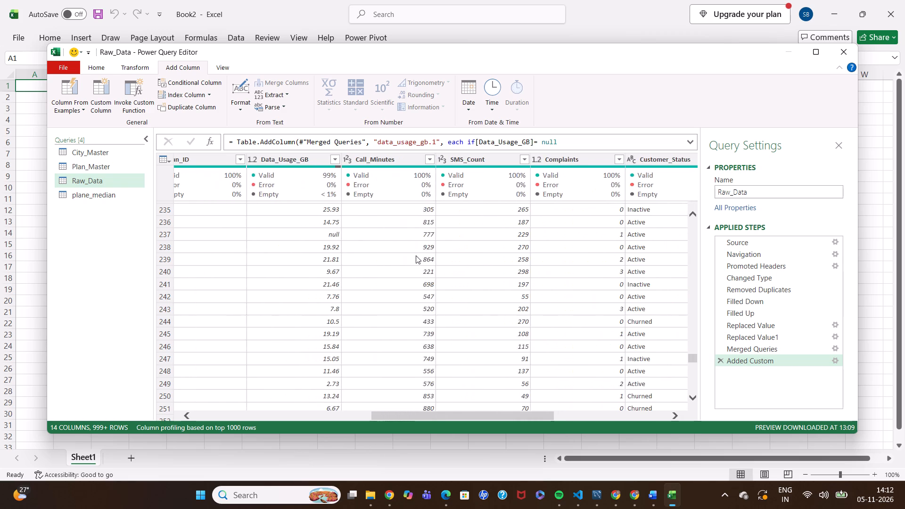
scroll(416, 255, right, 1)
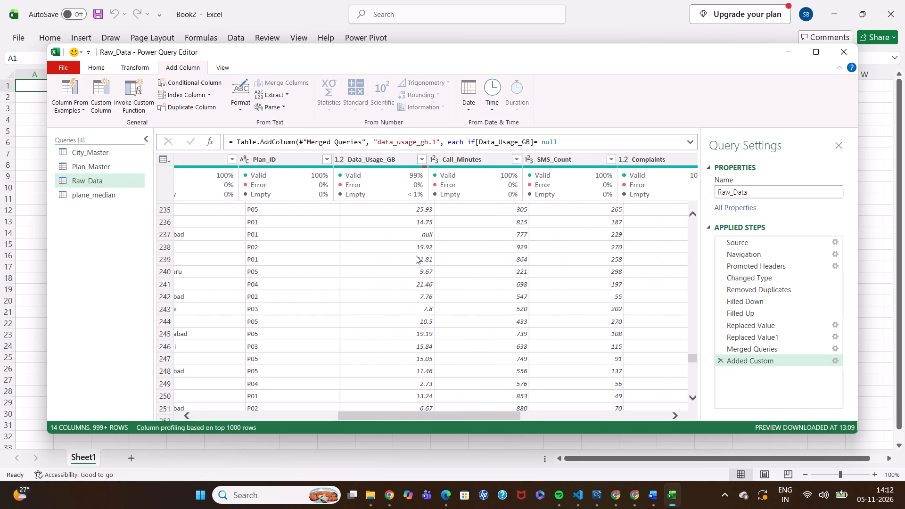
scroll(416, 255, up, 20)
scroll(416, 255, up, 20)
scroll(416, 255, up, 20)
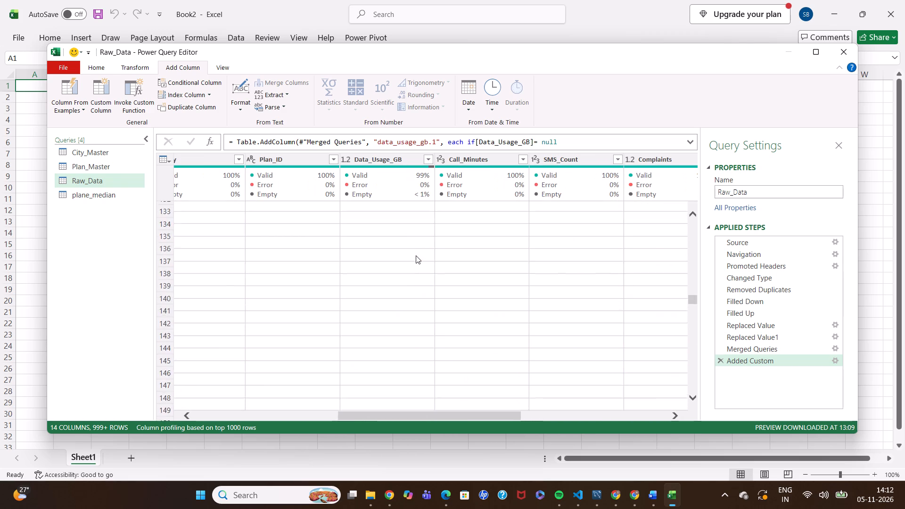
scroll(416, 255, up, 20)
scroll(416, 255, up, 20)
scroll(416, 255, up, 20)
scroll(416, 255, left, 4)
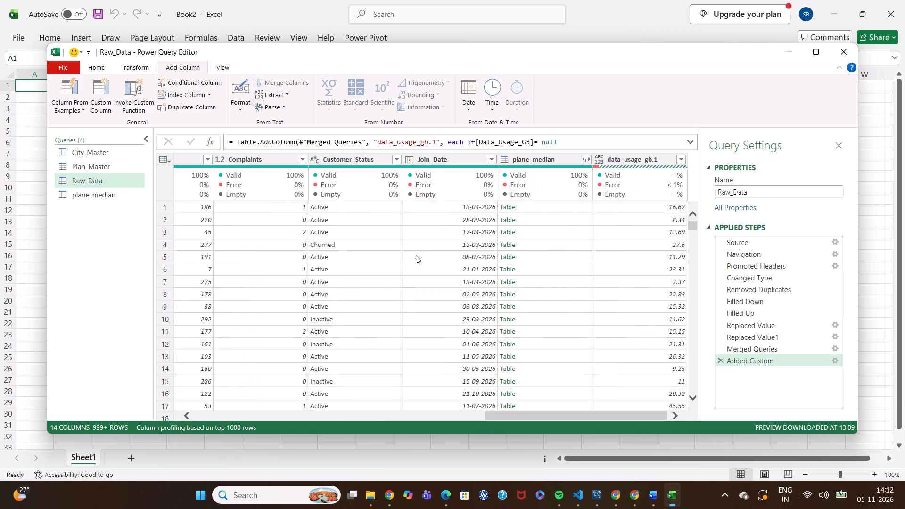
scroll(416, 255, left, 1)
Open the nested plane_median table in Raw_Data's first row.
click(506, 204)
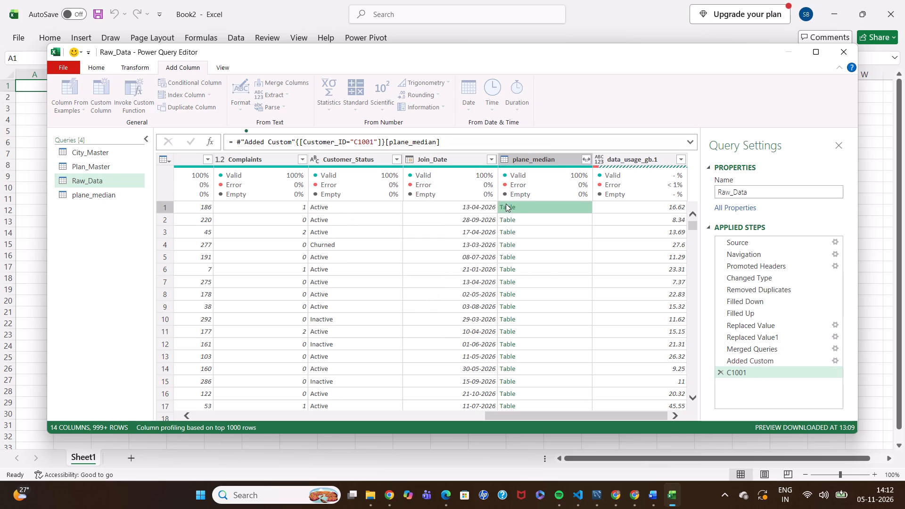
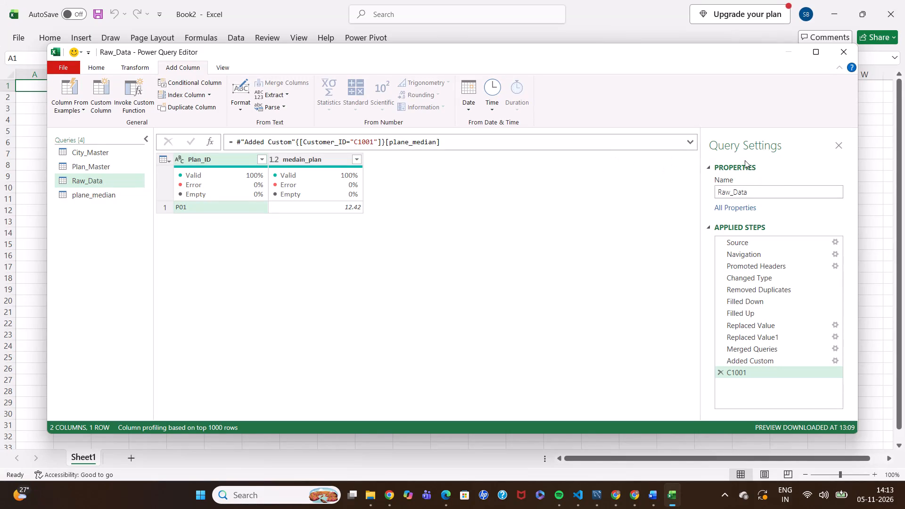
Delete the C1001 drill-down step from Raw_Data's applied steps.
click(143, 136)
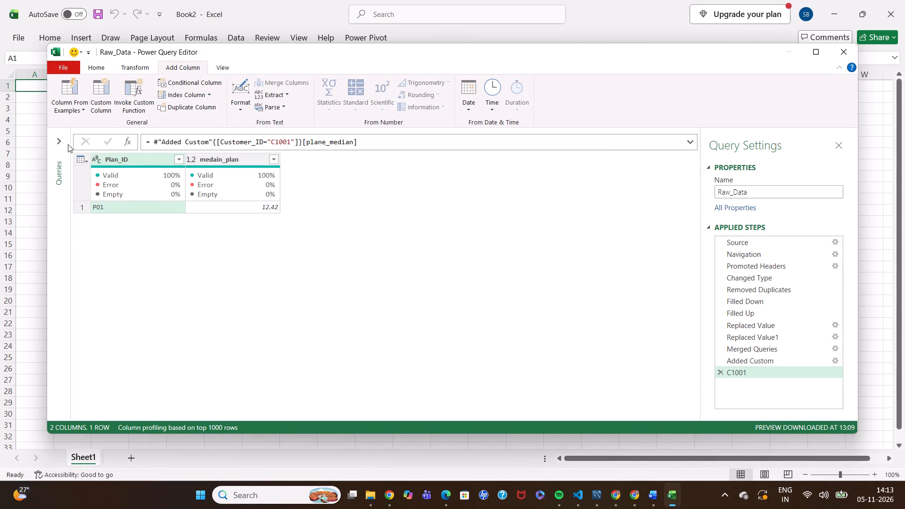
click(58, 141)
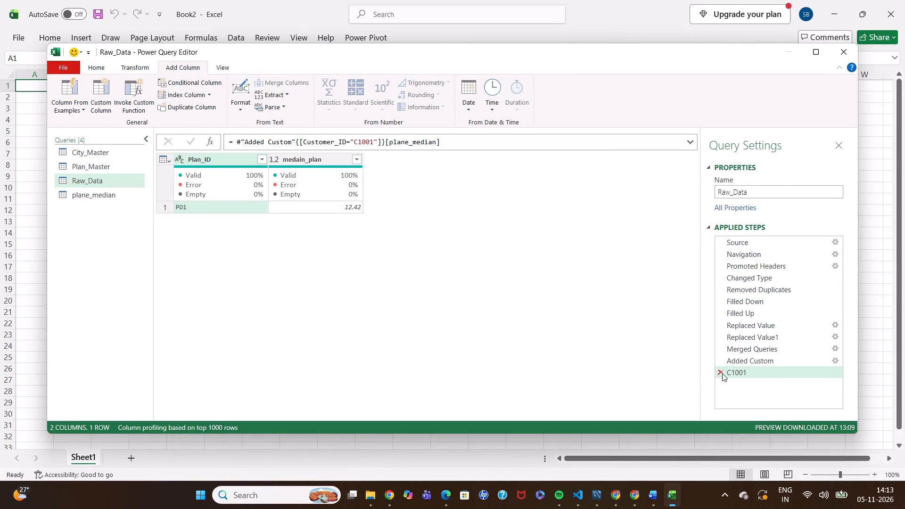
click(717, 369)
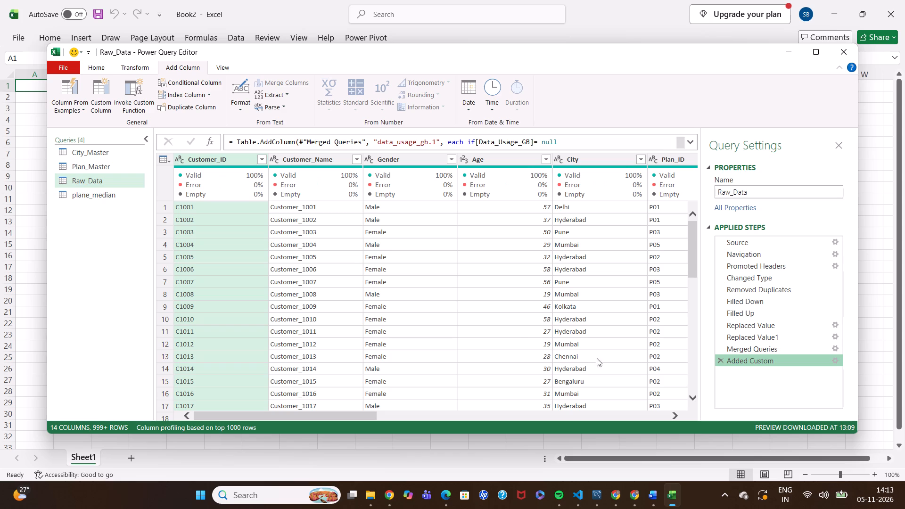
Examine the list of distinct values in the data_usage_gb.1 column without applying a filter.
scroll(565, 296, left, 7)
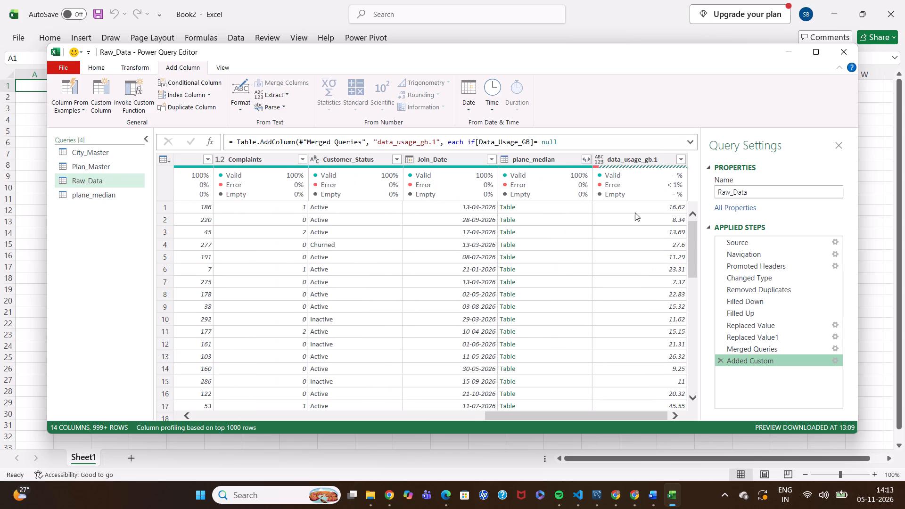
double_click(644, 158)
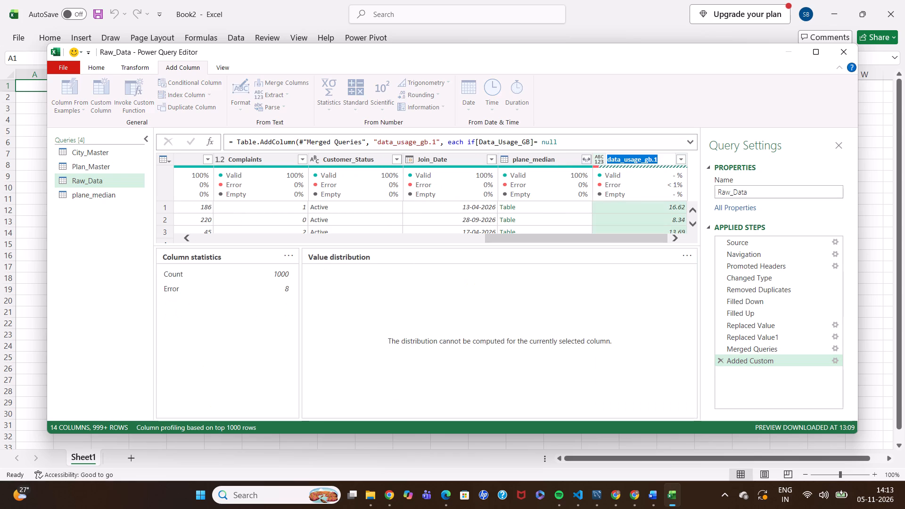
click(646, 150)
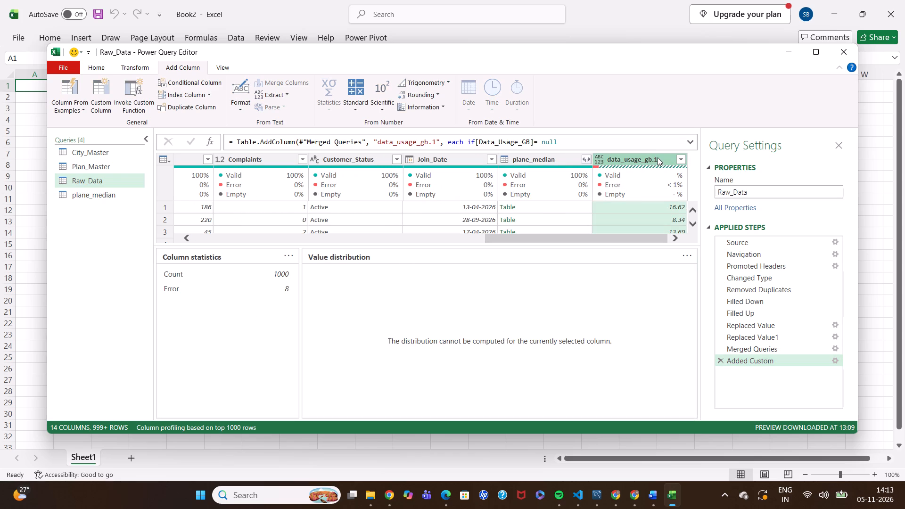
click(679, 158)
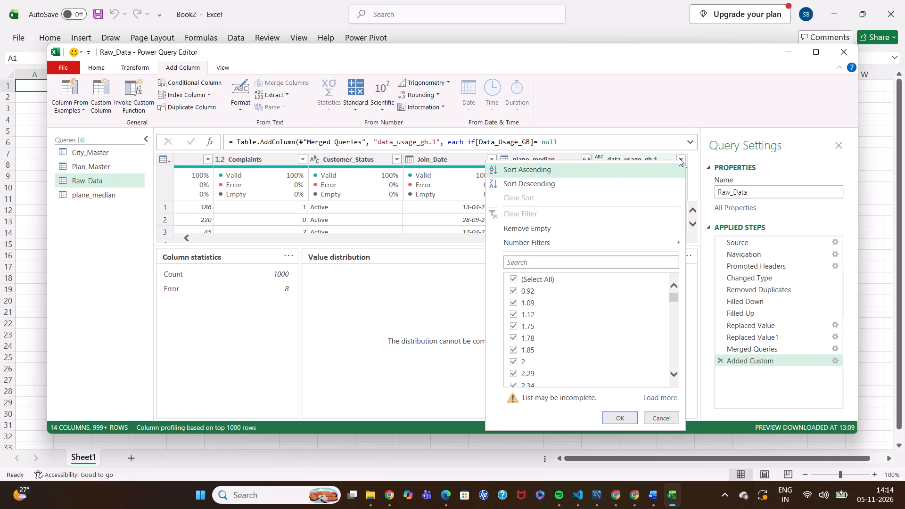
scroll(554, 361, down, 6)
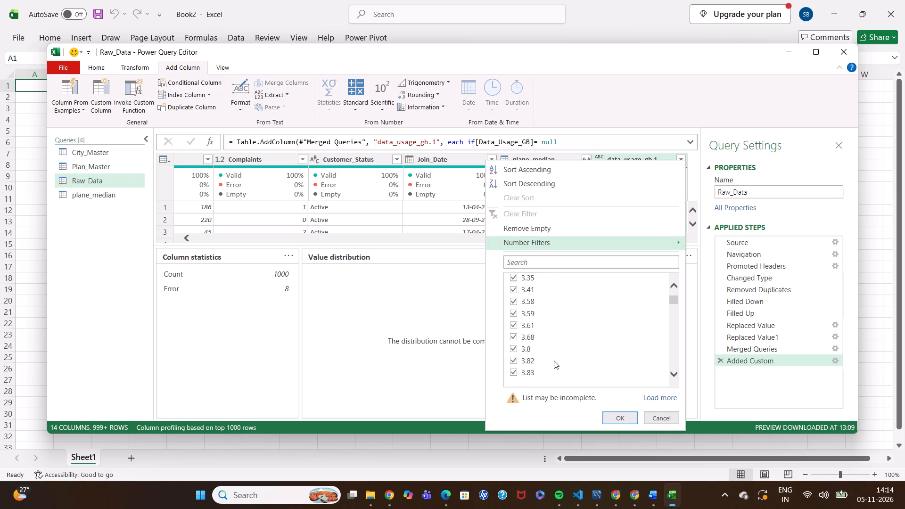
scroll(554, 361, down, 3)
scroll(554, 361, up, 20)
scroll(554, 361, up, 20)
scroll(554, 361, up, 20)
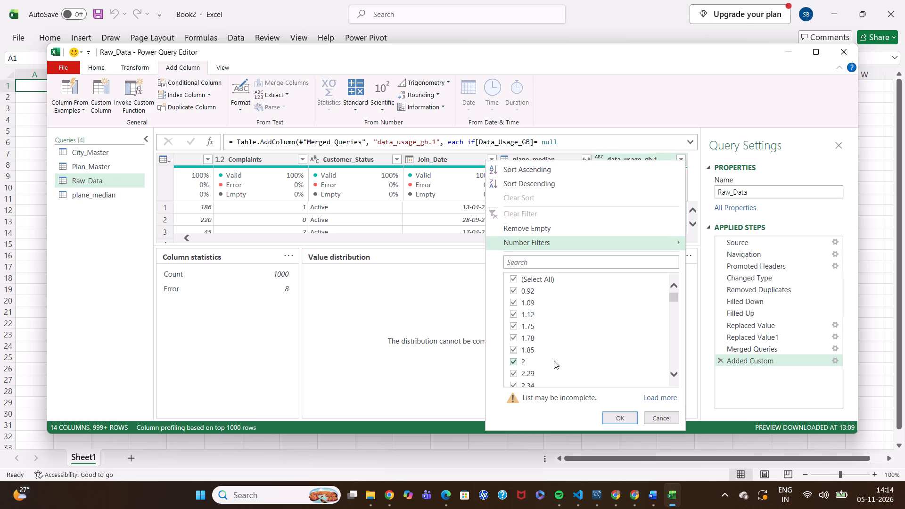
scroll(554, 361, up, 4)
scroll(536, 354, down, 20)
scroll(536, 354, down, 20)
scroll(536, 354, down, 20)
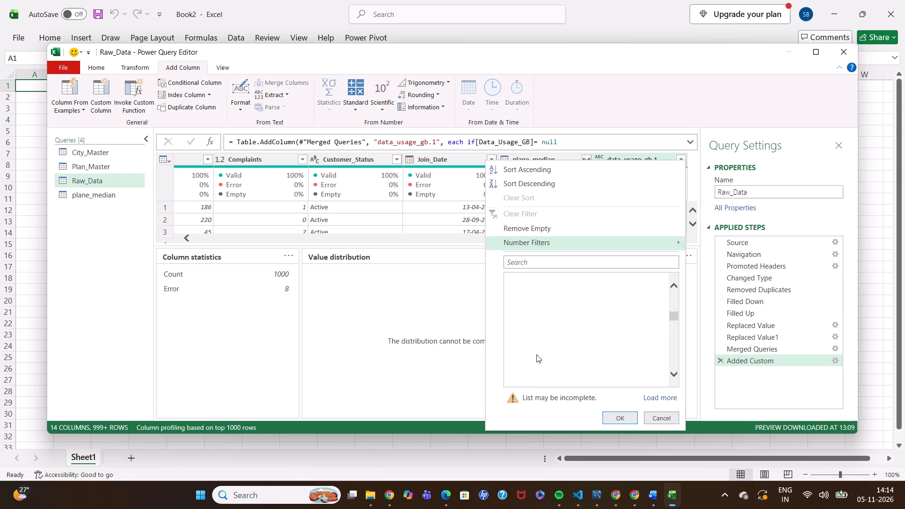
scroll(536, 354, down, 19)
scroll(557, 344, down, 20)
scroll(557, 344, down, 20)
scroll(557, 344, down, 14)
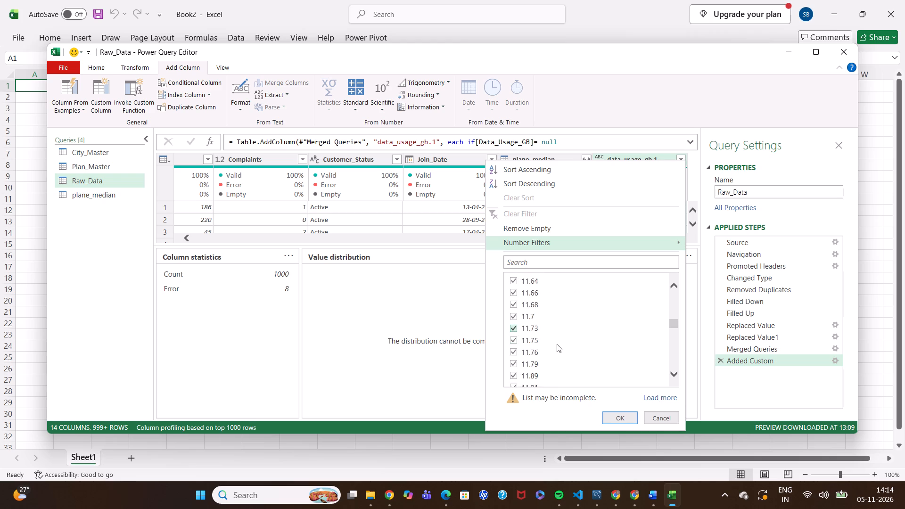
scroll(557, 344, down, 20)
scroll(557, 344, down, 6)
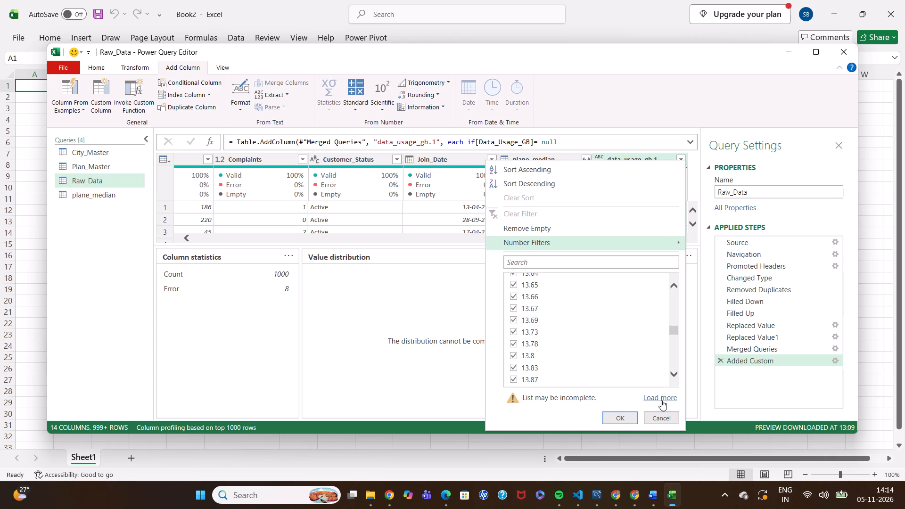
click(656, 417)
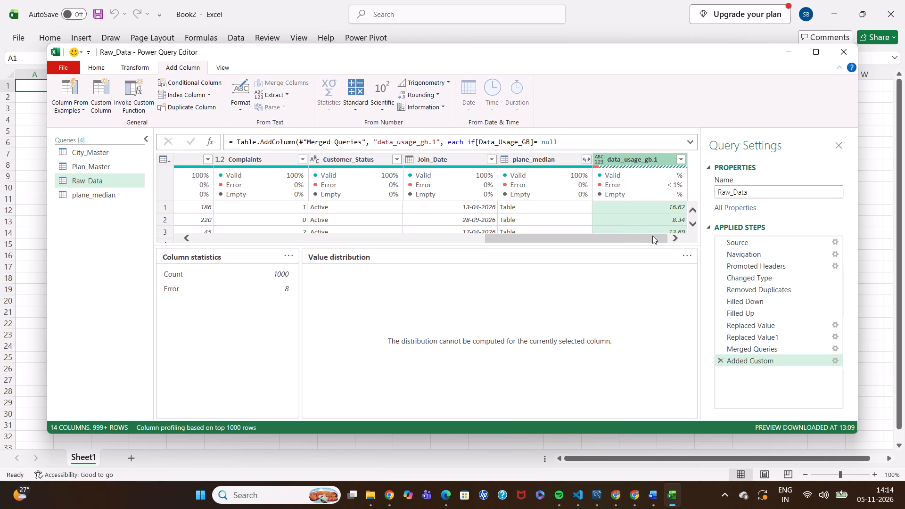
Remove the data_usage_gb.1 column from Raw_Data.
right_click(630, 156)
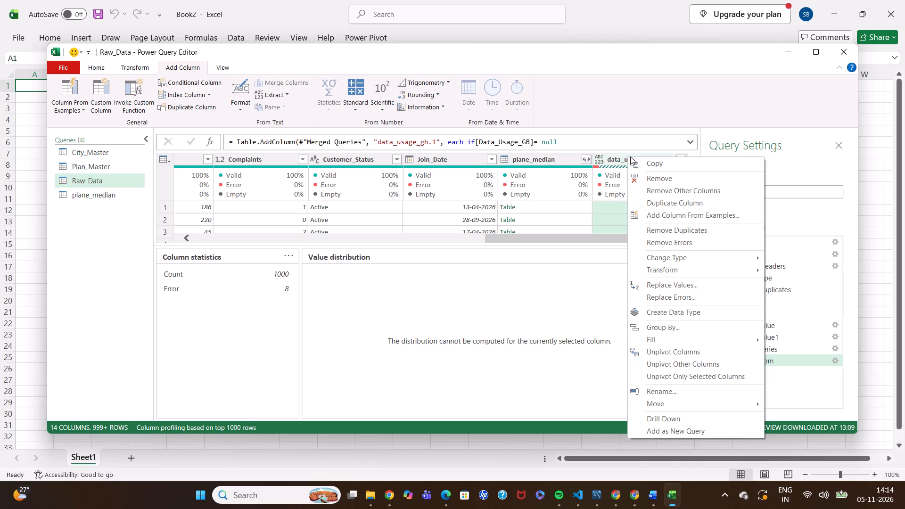
click(657, 181)
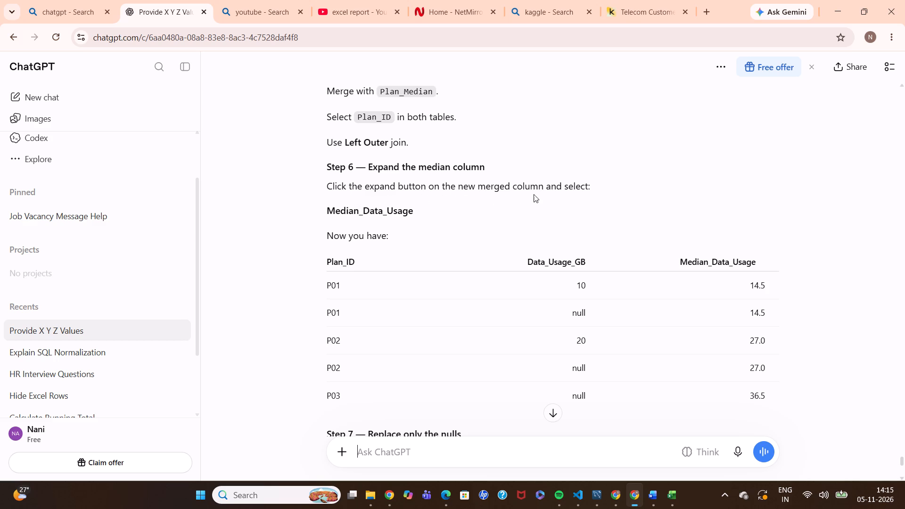
Switch back to Power Query and expand Raw_Data's plane_median column, including only medain_plan and keeping the original column name as prefix.
click(677, 500)
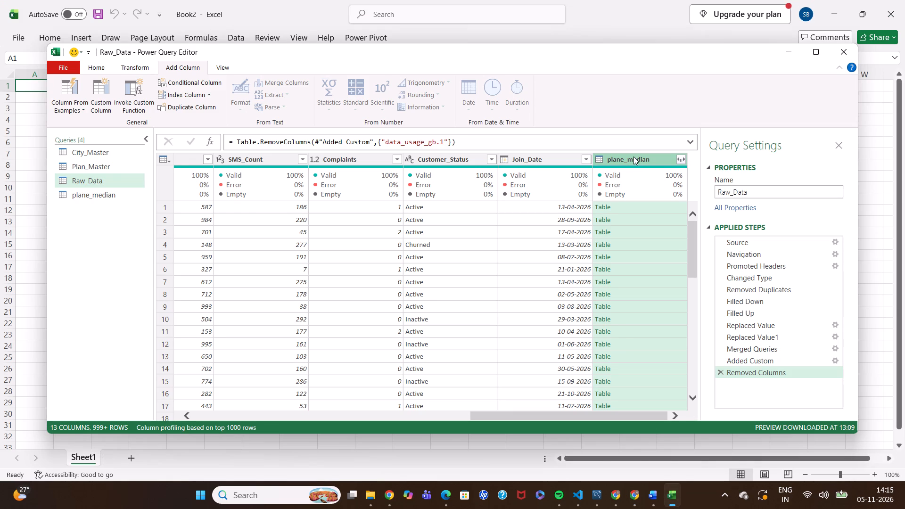
click(139, 70)
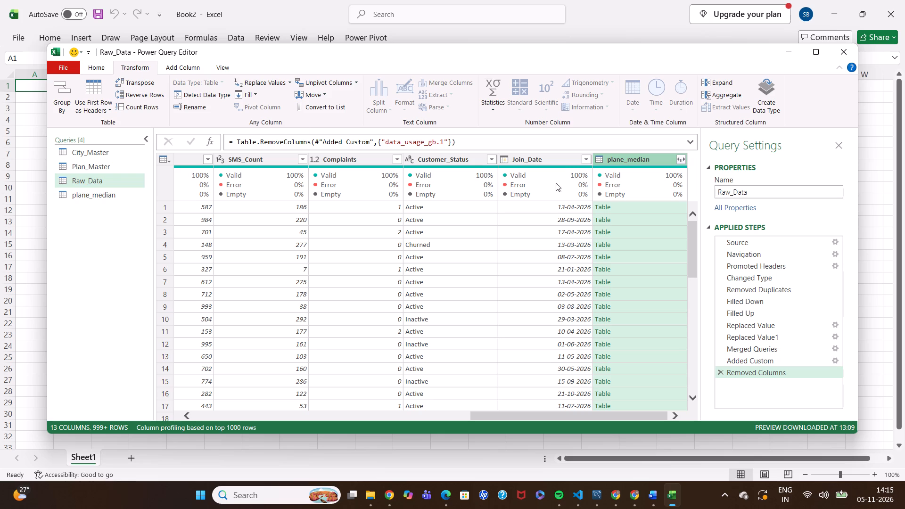
right_click(641, 156)
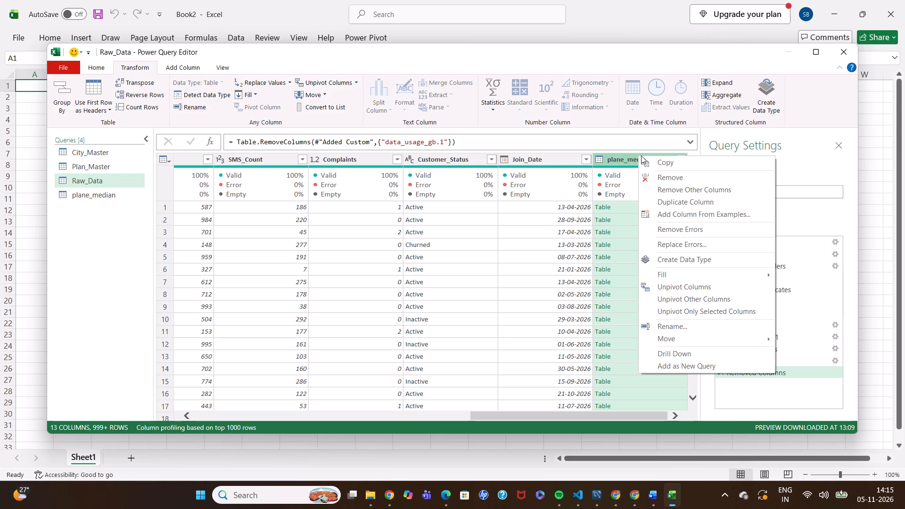
click(629, 156)
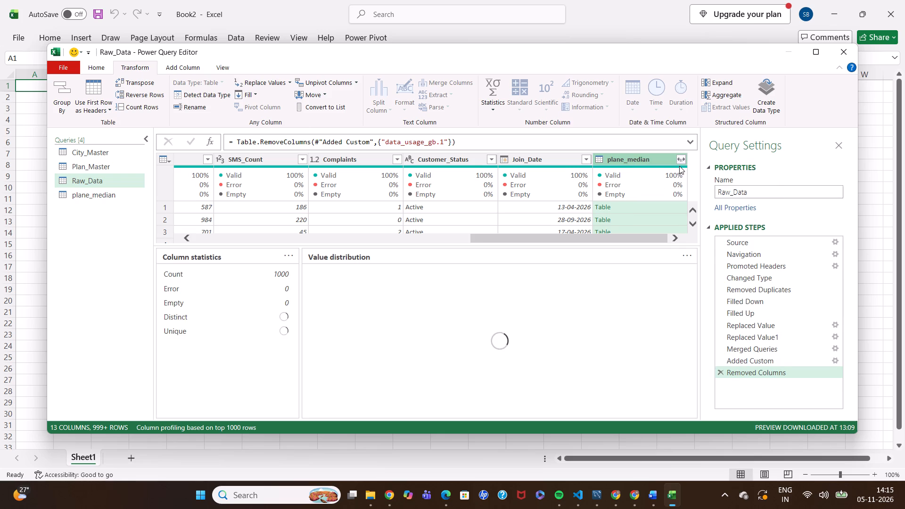
click(683, 160)
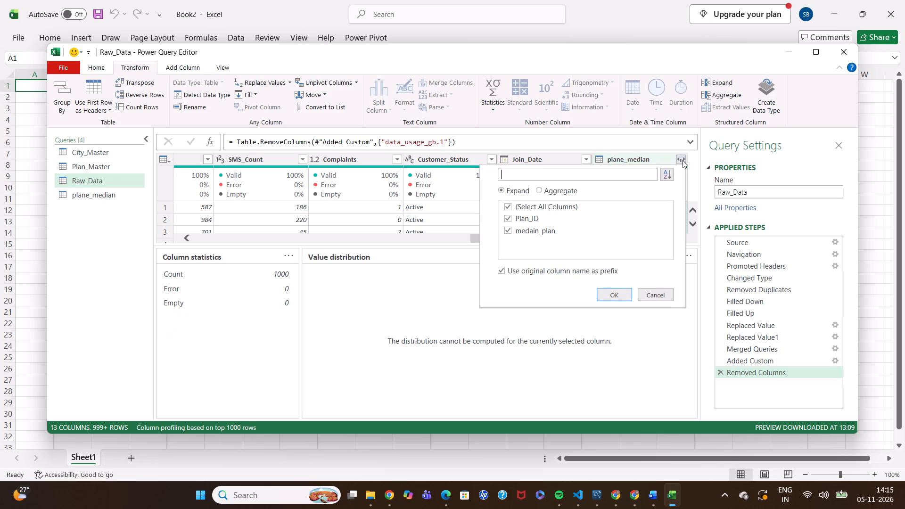
click(506, 229)
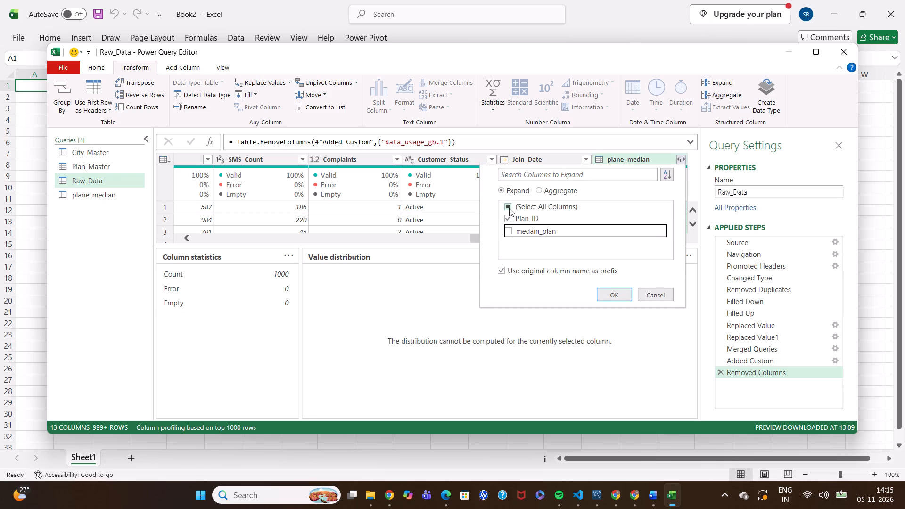
click(507, 218)
click(508, 230)
click(615, 294)
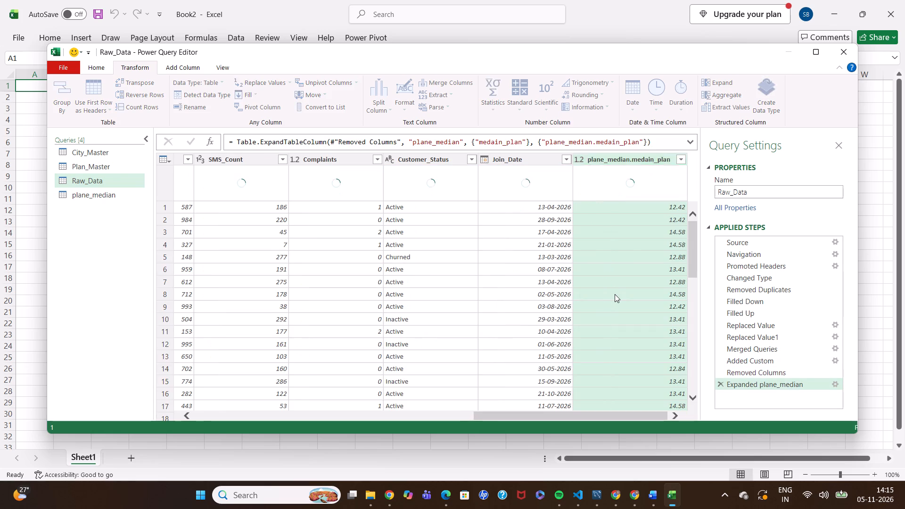
Start a new custom column in Raw_Data and name it data_usege_GB.
scroll(563, 268, left, 1)
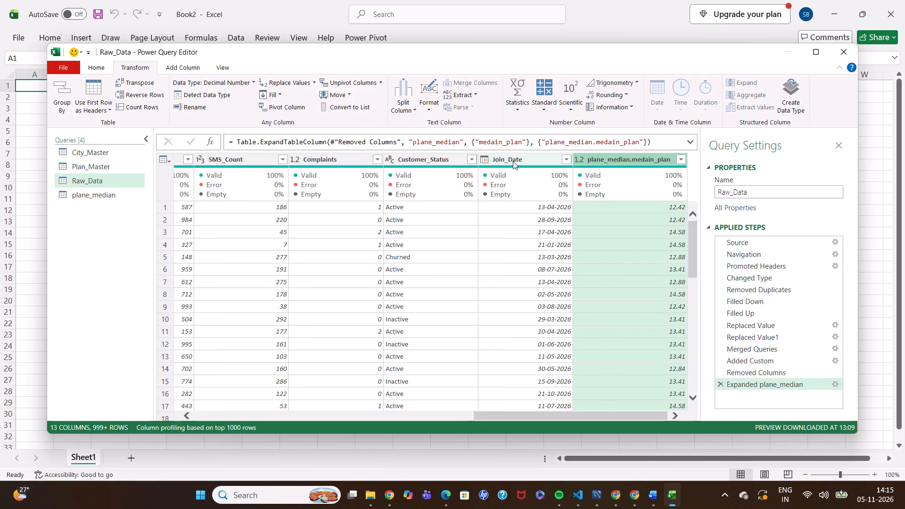
click(169, 63)
click(104, 99)
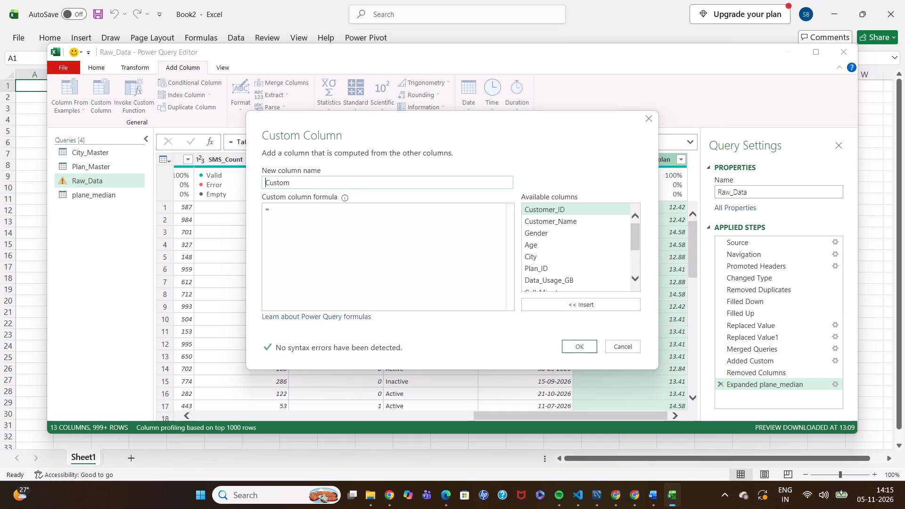
click(315, 184)
key(BackSpace)
key(BackSpace)
key(BackSpace)
key(BackSpace)
key(BackSpace)
key(BackSpace)
key(BackSpace)
key(BackSpace)
key(BackSpace)
key(BackSpace)
text(pla)
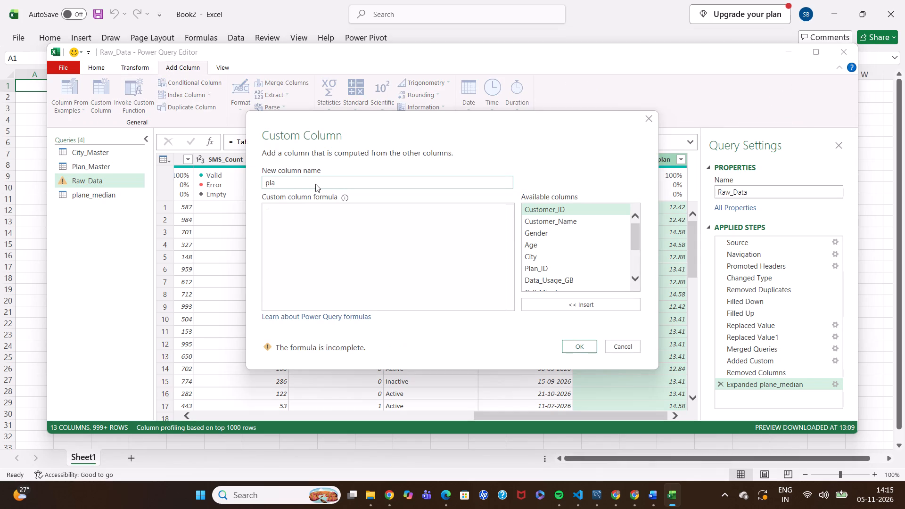
key(BackSpace)
key(BackSpace)
key(BackSpace)
text(data_u)
key(a)
key(BackSpace)
text(se)
text(ge)
key(shift+underscore)
text(GB)
Complete the new column name as data_usege_GB1 and start its formula with the condition if[Data_Usage_GB]= null.
key(1)
click(303, 213)
text(if)
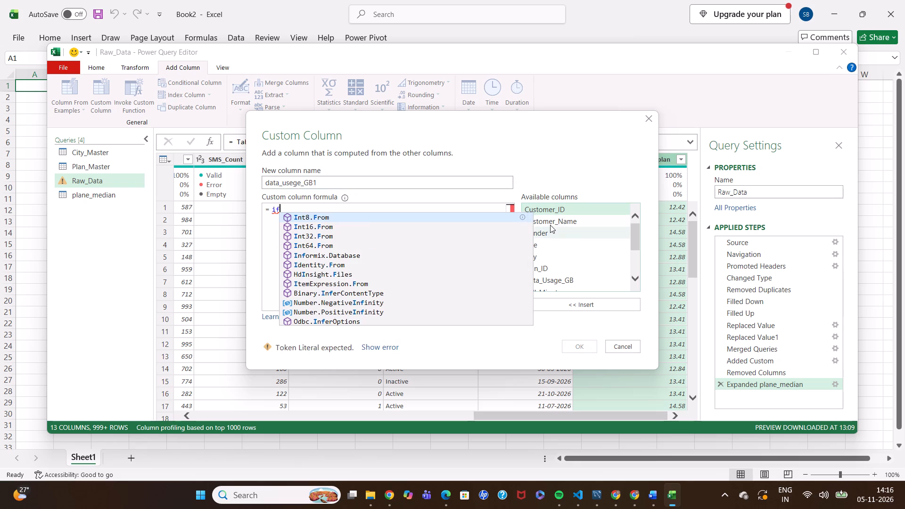
click(559, 279)
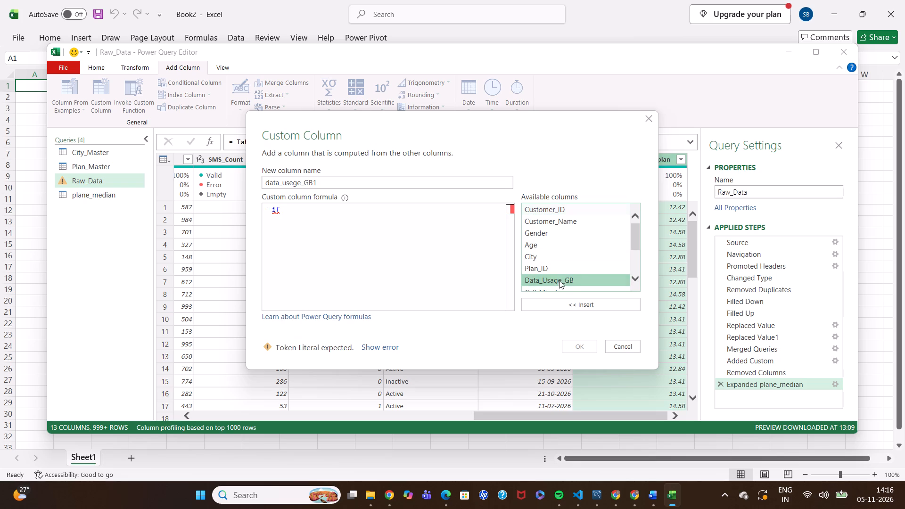
click(571, 304)
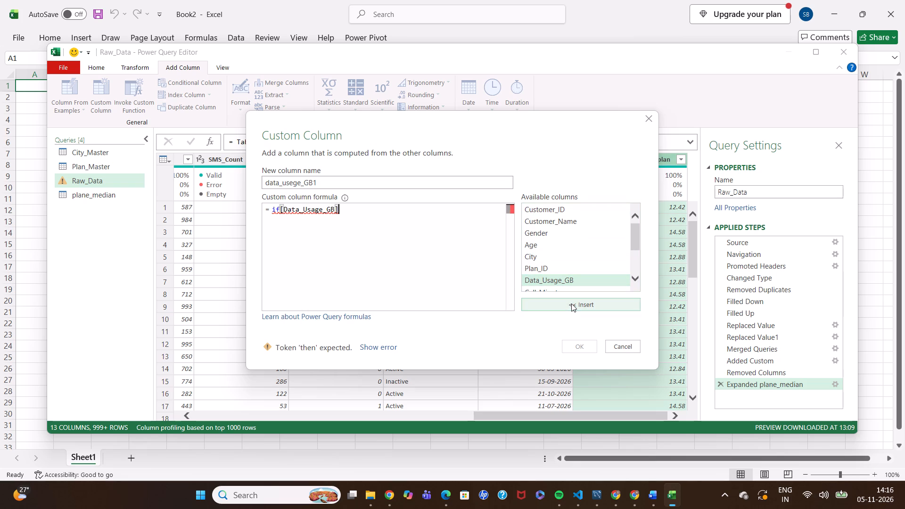
text(=null)
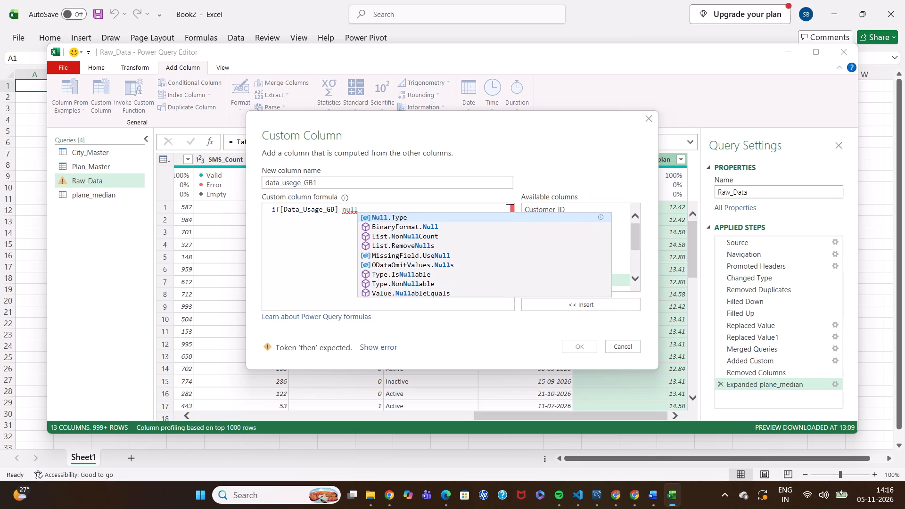
key(Return)
key(BackSpace)
key(BackSpace)
key(BackSpace)
key(BackSpace)
key(BackSpace)
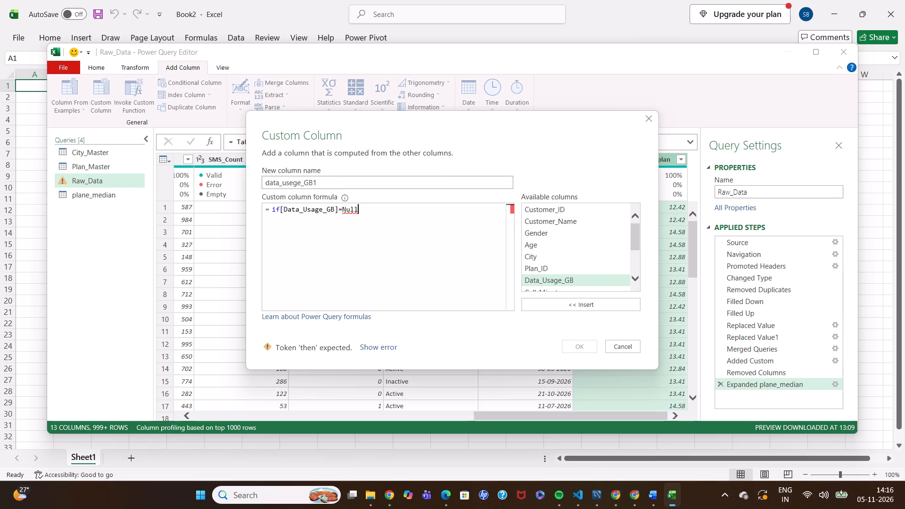
key(BackSpace)
key(BackSpace)
key(BackSpace)
key(BackSpace)
key(space)
text(null)
key(space)
key(Return)
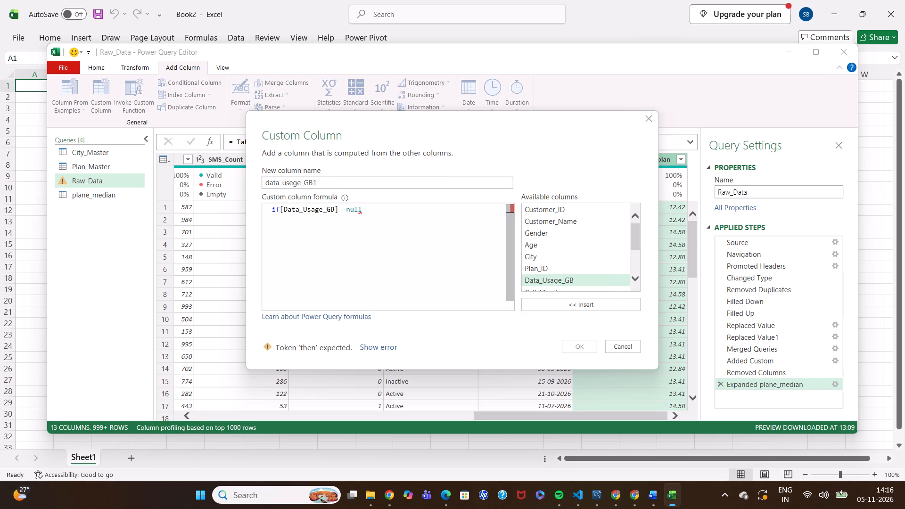
Finish the formula with then[plane_median.medain_plan] else [Data_Usage_GB] and create the custom column.
text(then)
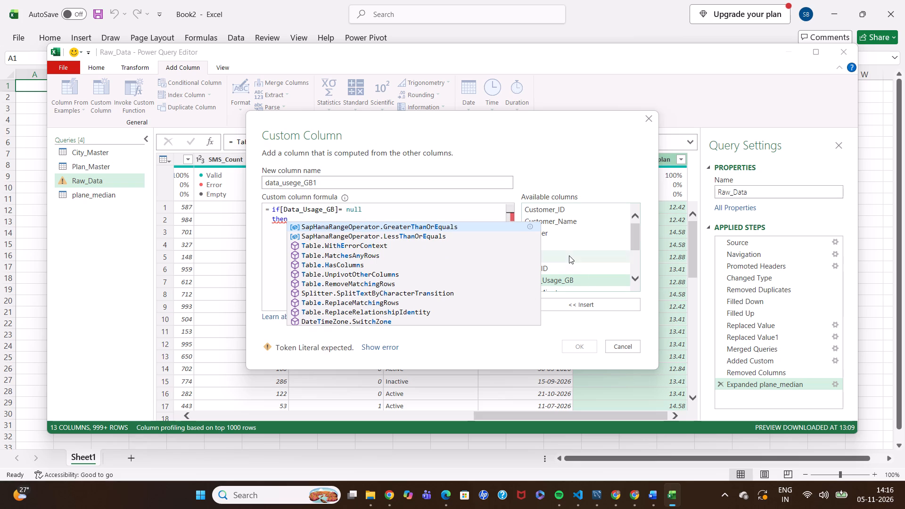
scroll(569, 255, down, 2)
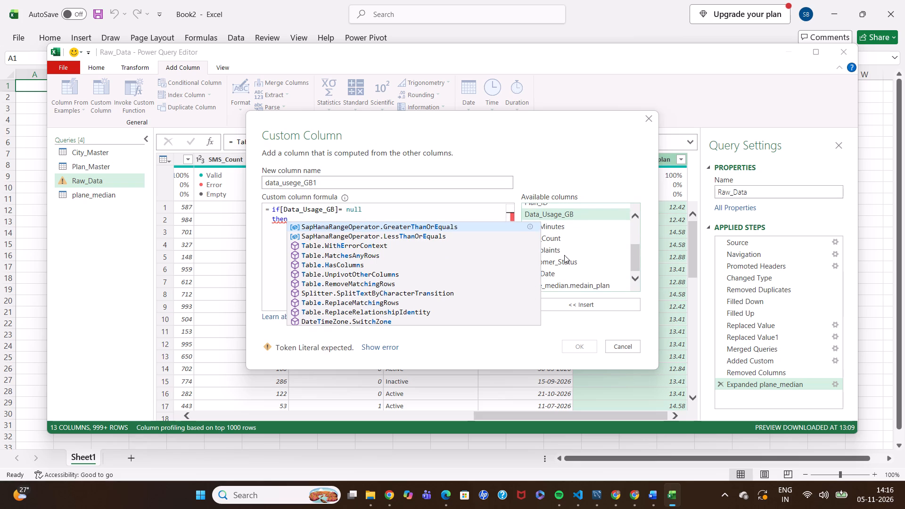
click(571, 285)
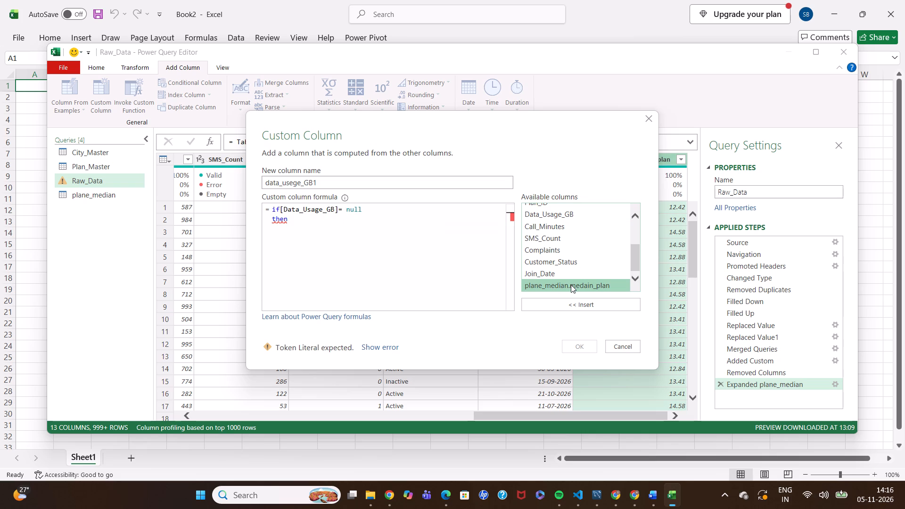
double_click(571, 285)
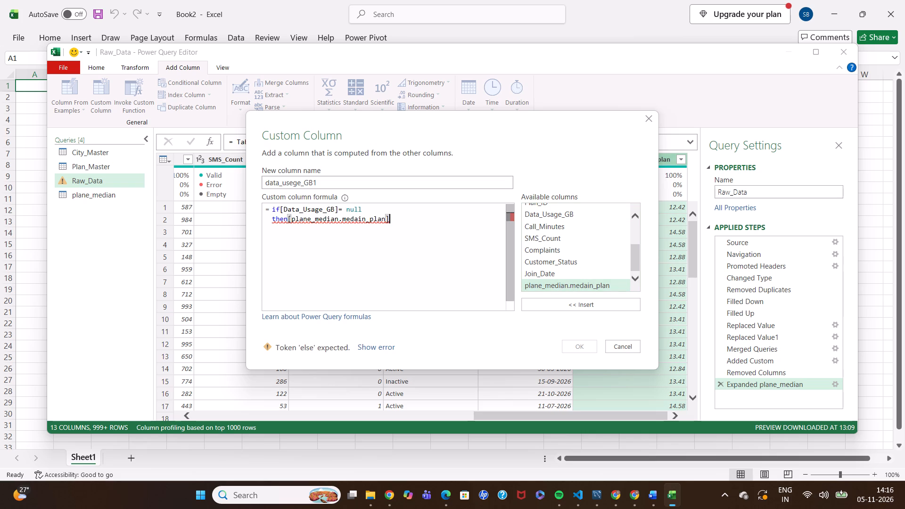
key(space)
key(Return)
text(else)
key(space)
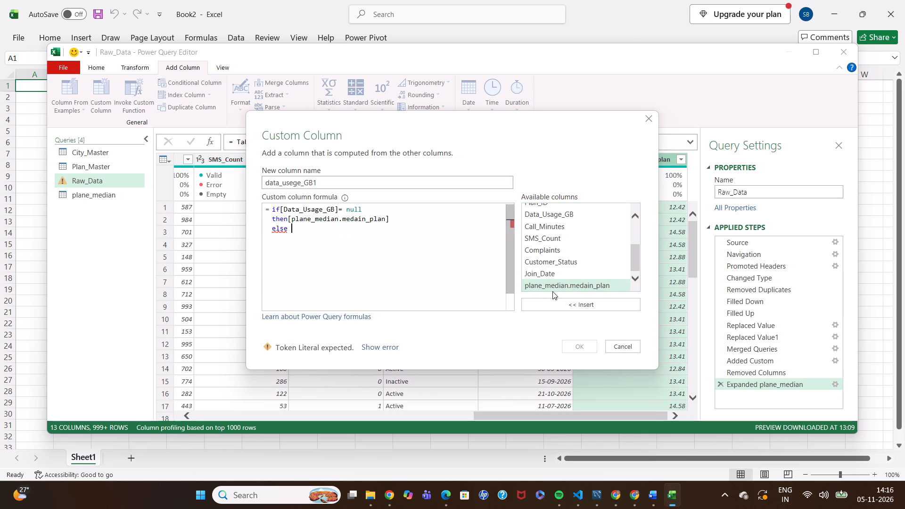
scroll(554, 246, up, 1)
click(543, 253)
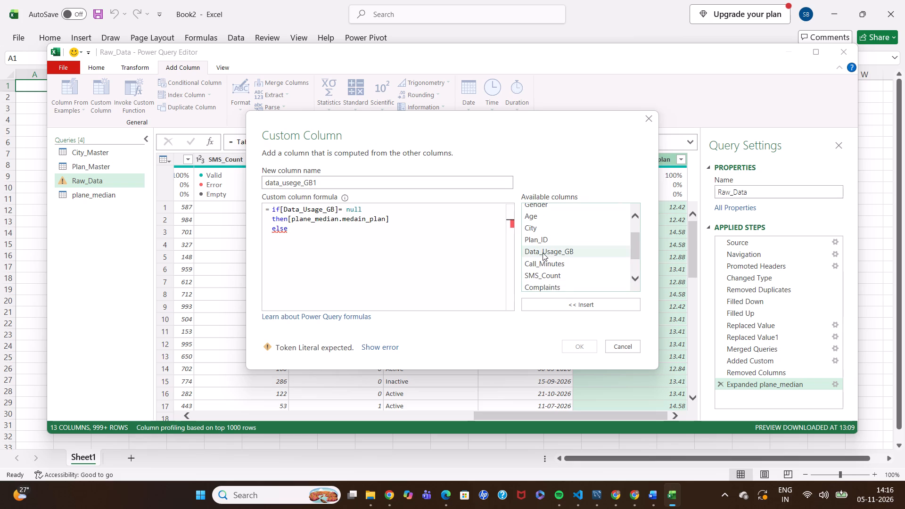
click(543, 253)
click(579, 302)
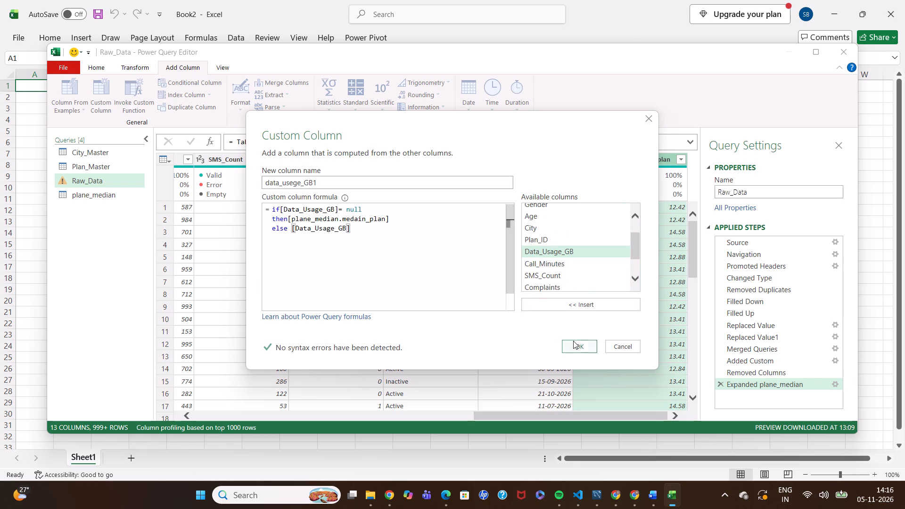
click(573, 342)
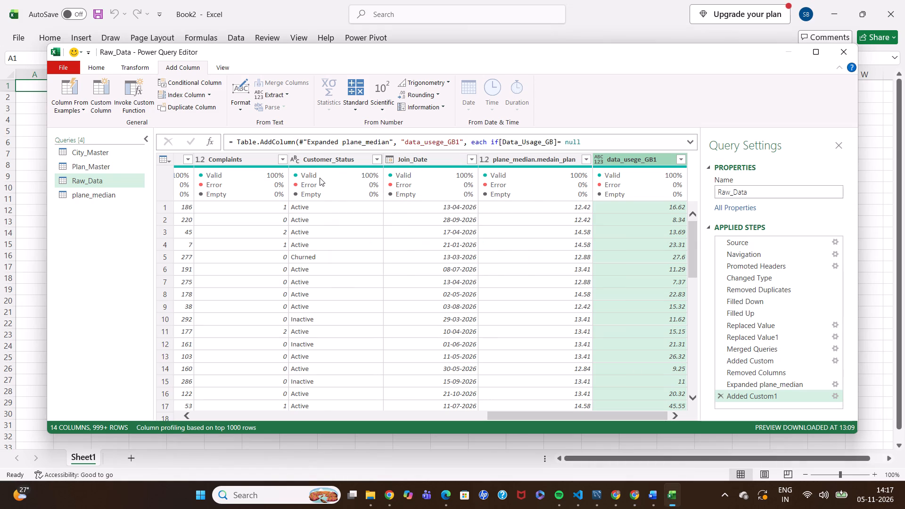
scroll(320, 178, right, 1)
scroll(214, 210, right, 2)
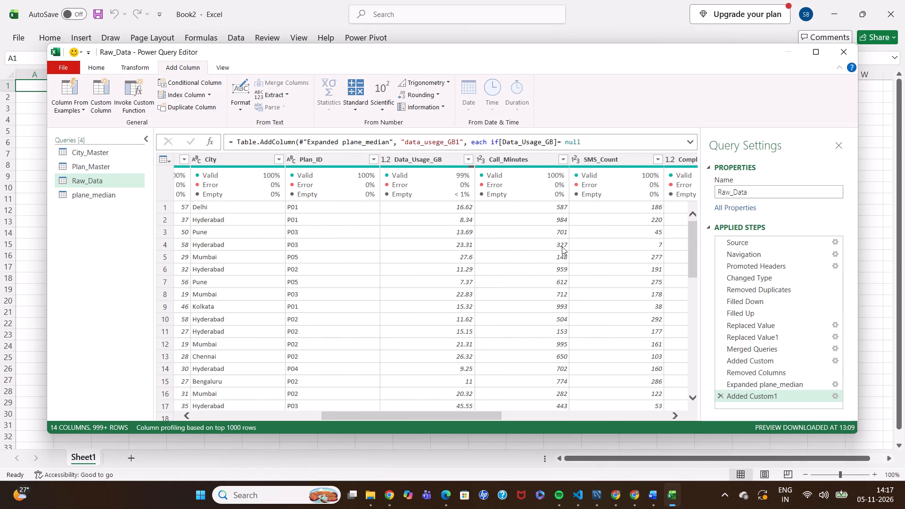
scroll(562, 246, left, 3)
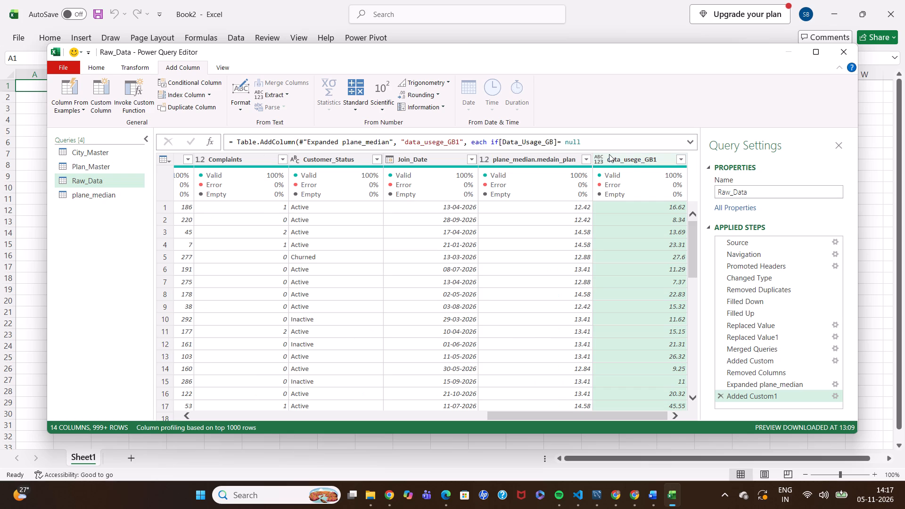
click(598, 157)
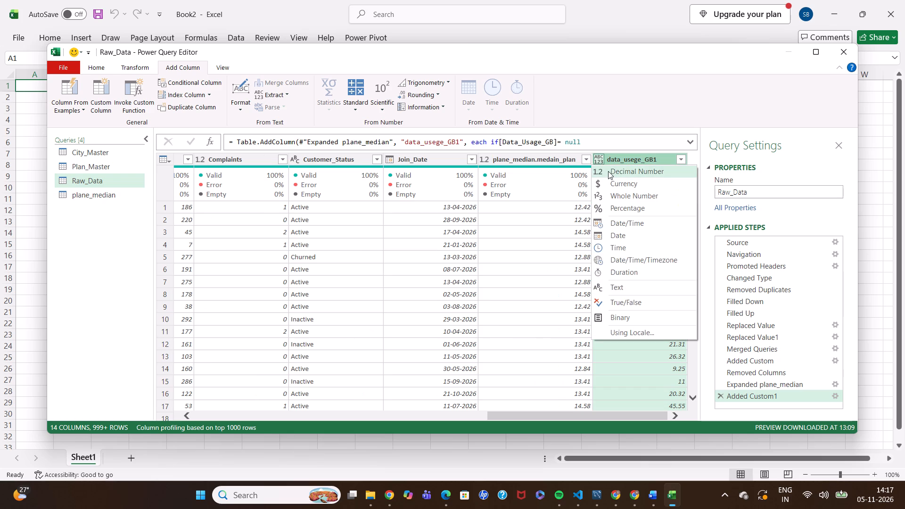
click(609, 171)
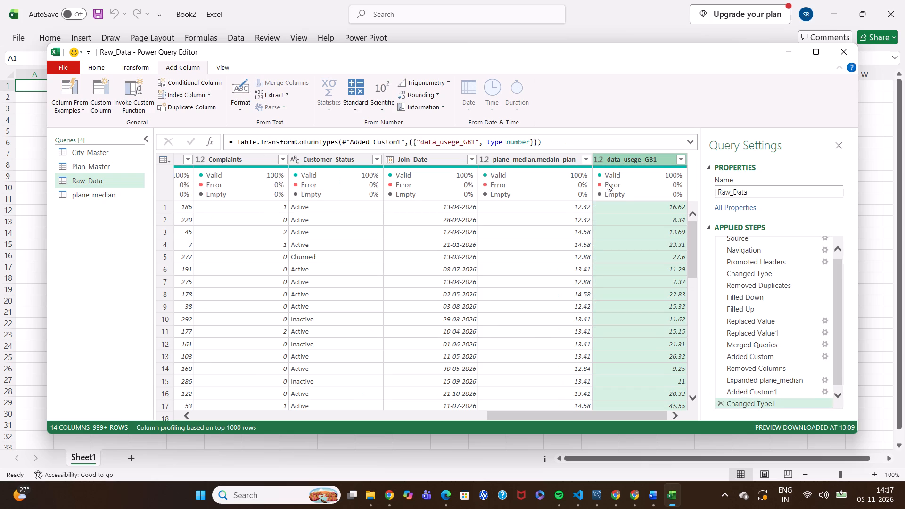
Examine the data_usege_GB1 column's rows and its filter value list for remaining nulls, applying the filter with all values selected.
scroll(642, 278, down, 5)
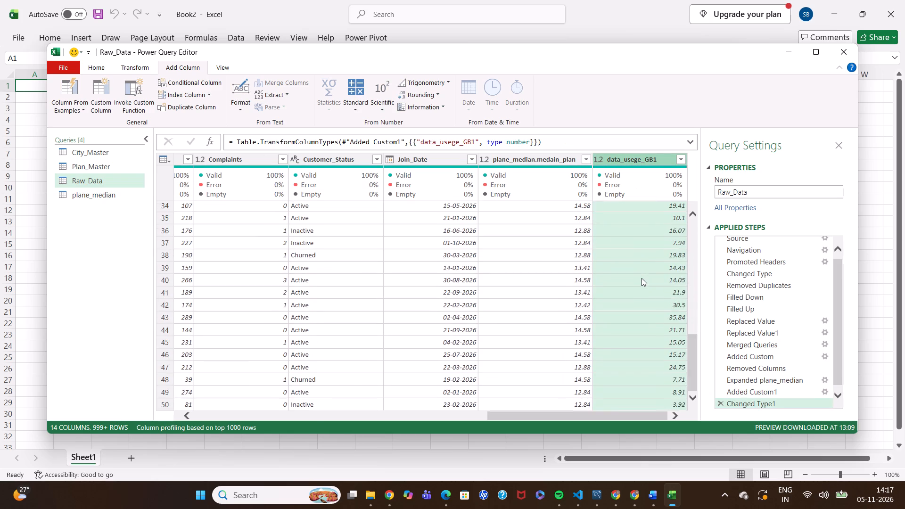
scroll(642, 278, up, 9)
click(680, 157)
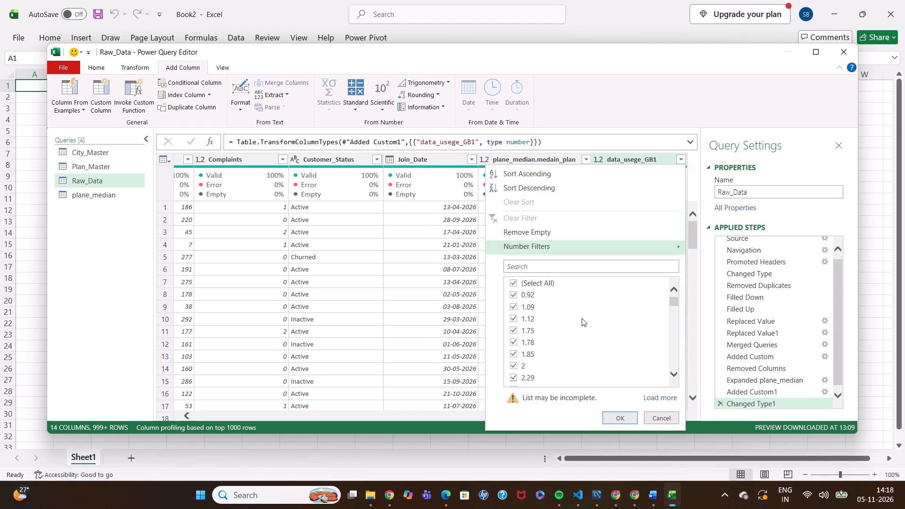
scroll(582, 318, down, 12)
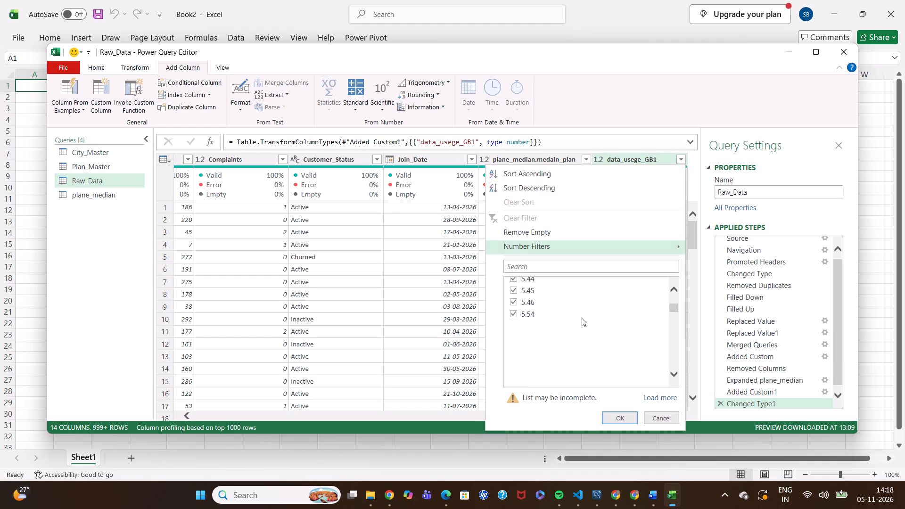
scroll(582, 318, down, 7)
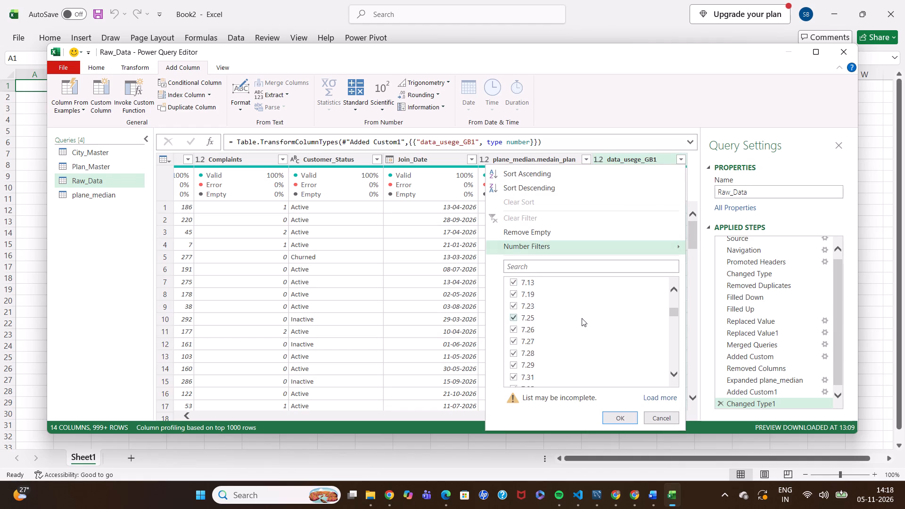
scroll(582, 318, down, 3)
scroll(582, 318, up, 1)
scroll(582, 318, down, 20)
scroll(582, 318, down, 20)
scroll(582, 318, down, 4)
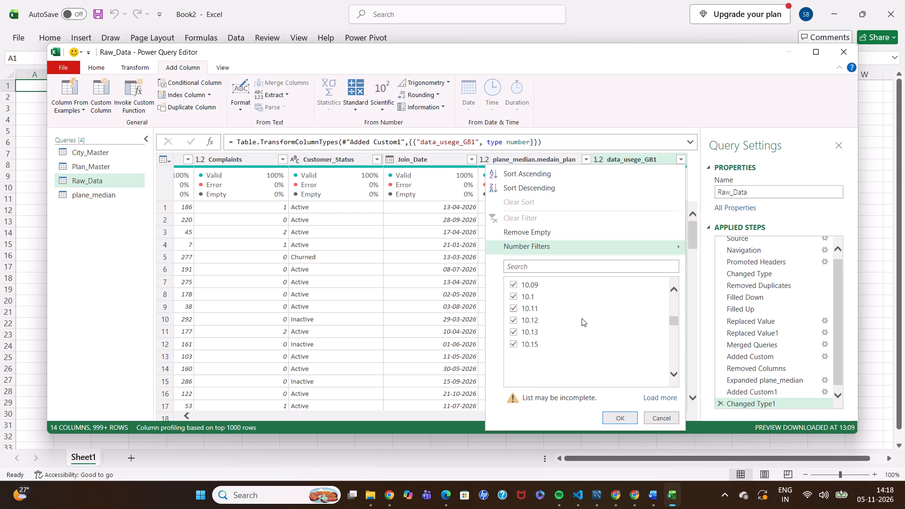
scroll(582, 318, down, 20)
scroll(582, 318, down, 20)
scroll(582, 318, down, 20)
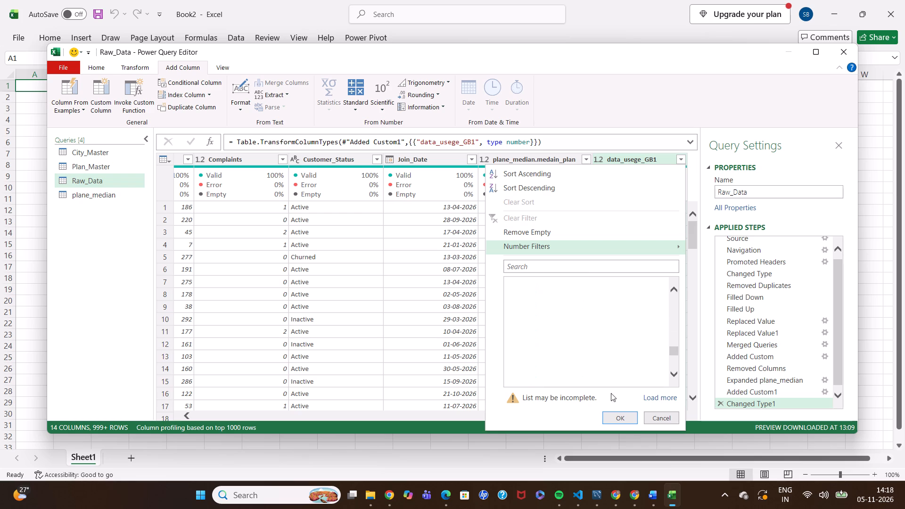
click(617, 419)
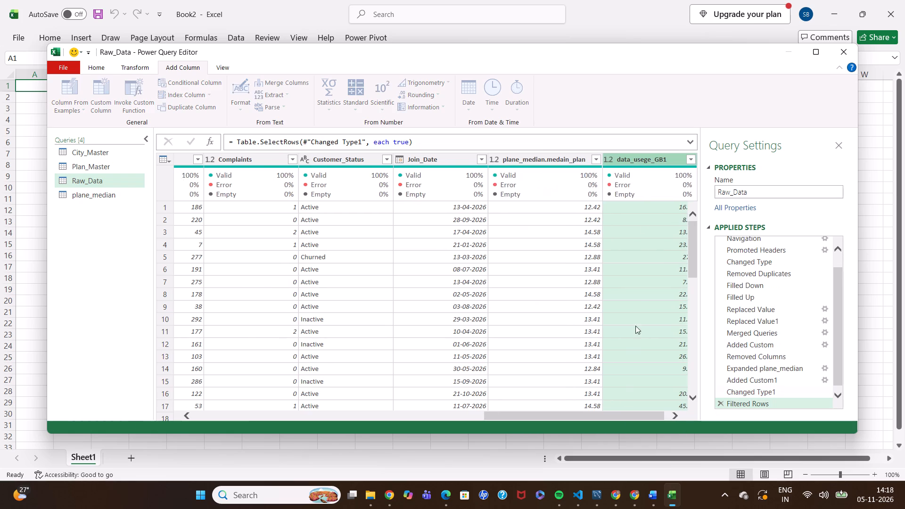
Move the data_usege_GB1 column so that it sits directly before Data_Usage_GB.
drag(639, 163, 416, 175)
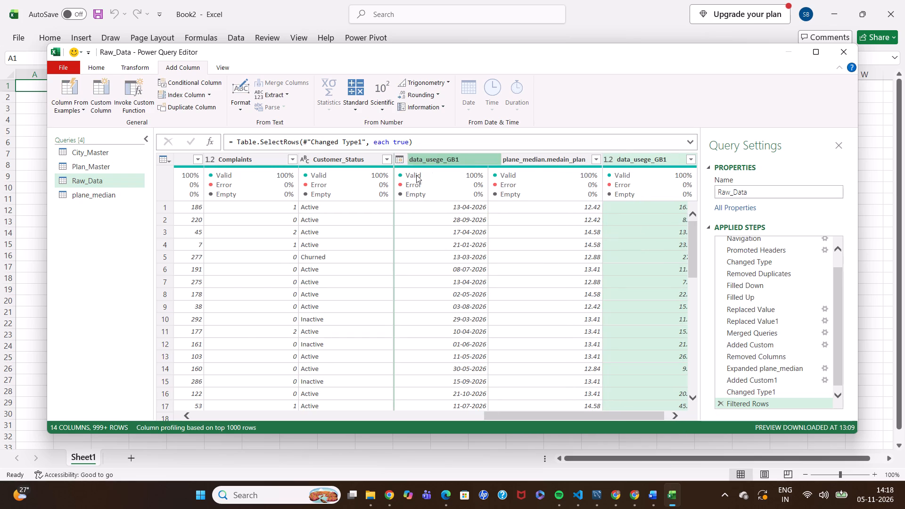
drag(416, 175, 173, 175)
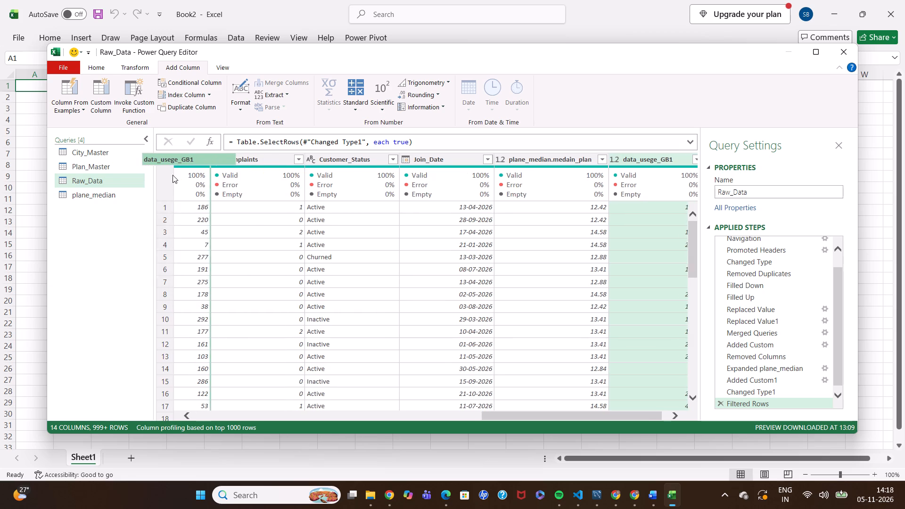
drag(173, 175, 19, 175)
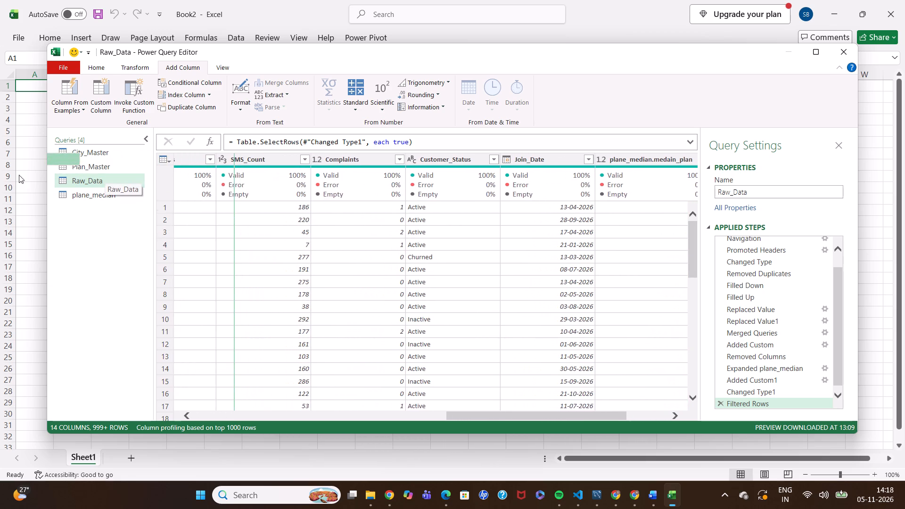
drag(19, 175, 134, 162)
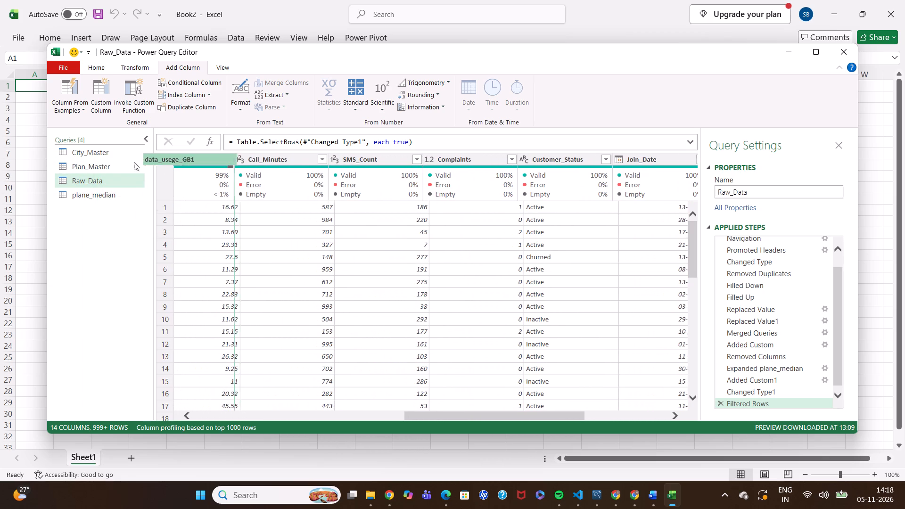
drag(134, 162, 224, 163)
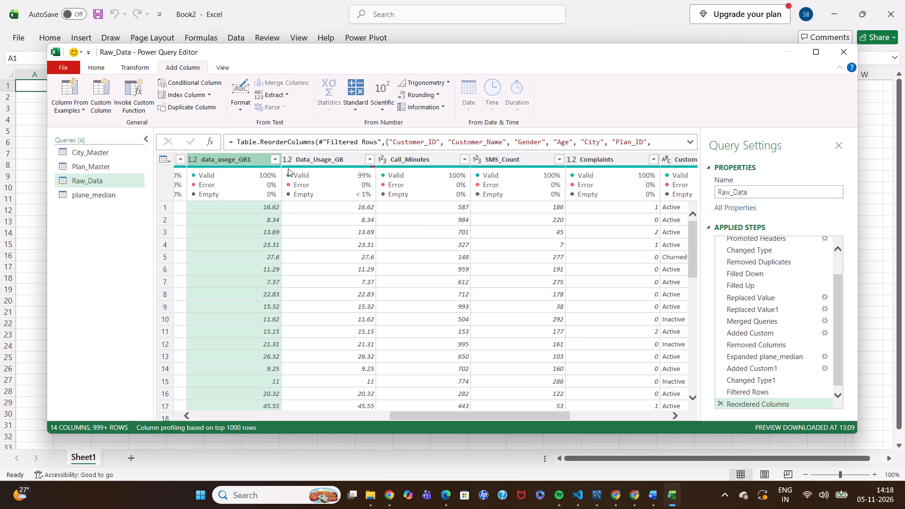
Add a column that rounds data_usege_GB1 to 2 decimal places.
click(249, 160)
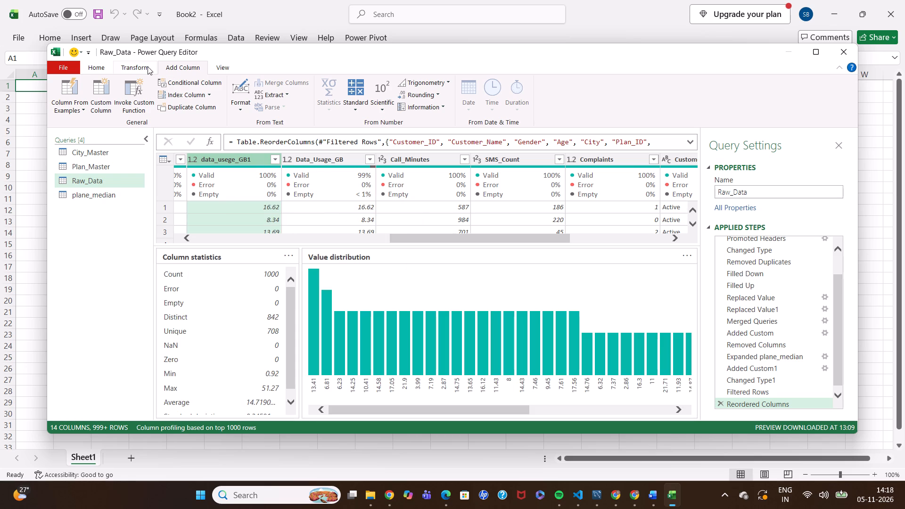
click(437, 96)
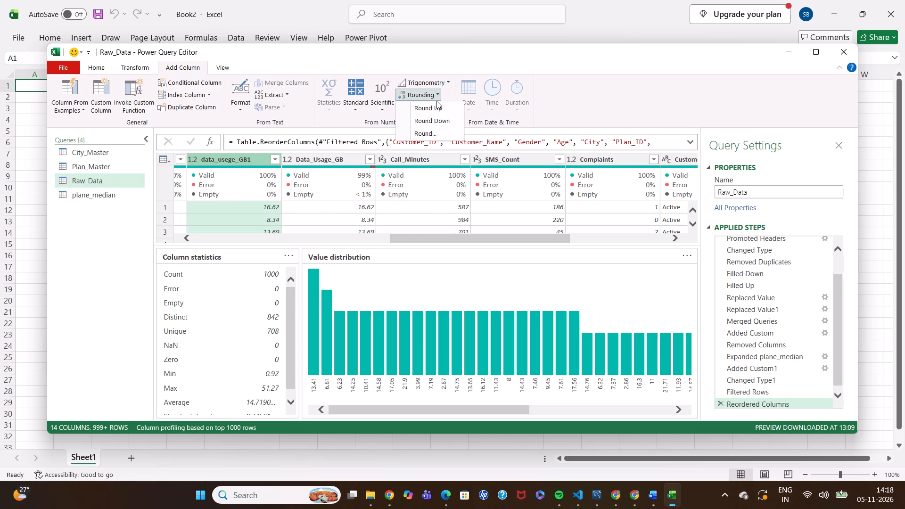
click(435, 134)
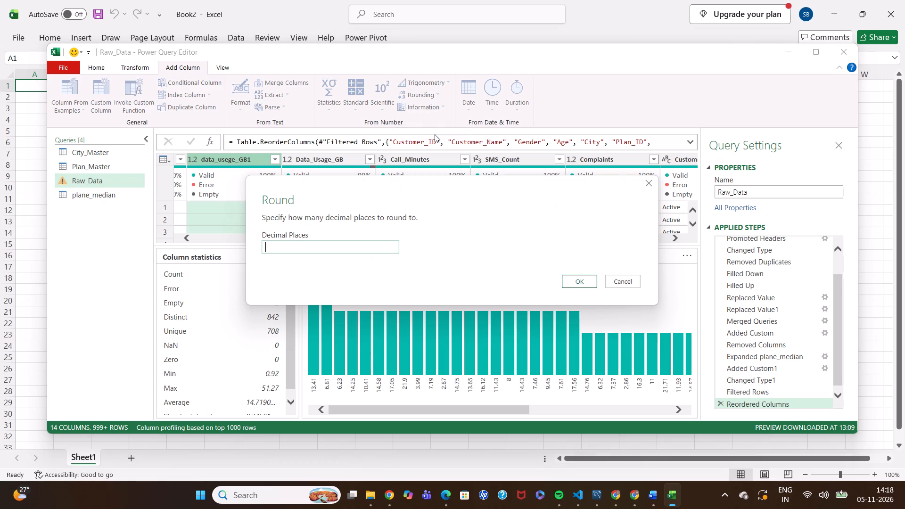
key(2)
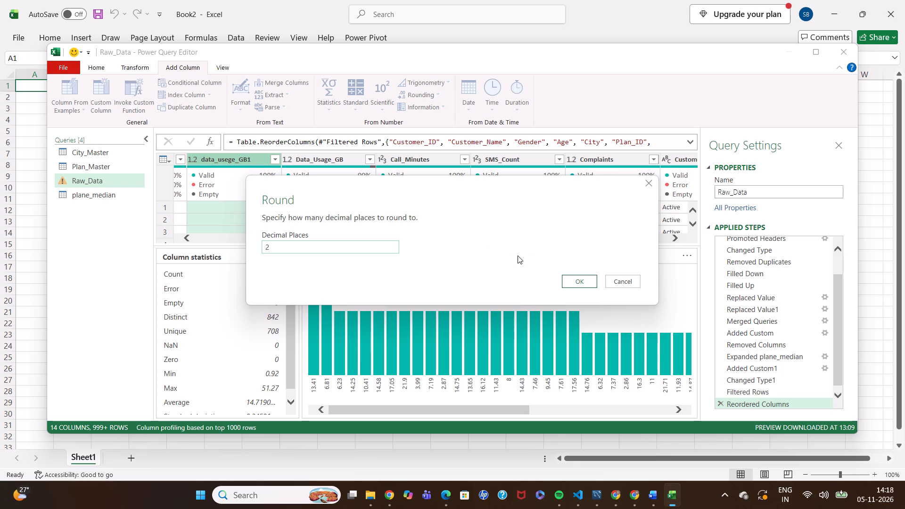
click(582, 279)
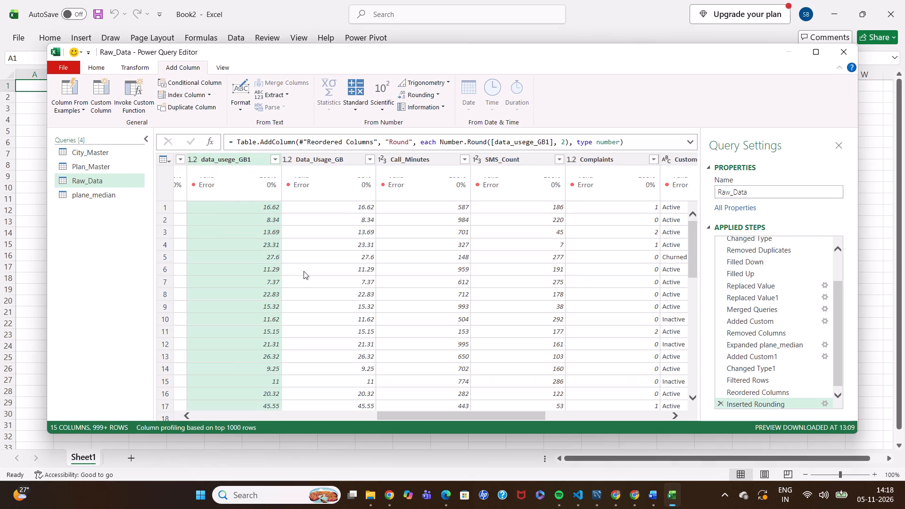
Examine the data_usege_GB1 filter value list for long decimals, applying the filter with all values selected.
click(274, 161)
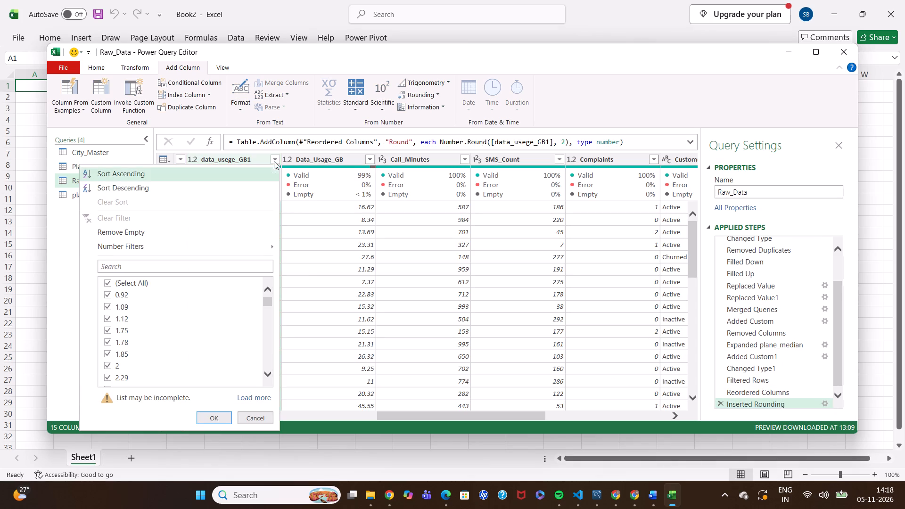
scroll(197, 339, down, 1)
scroll(197, 339, up, 19)
scroll(197, 339, down, 4)
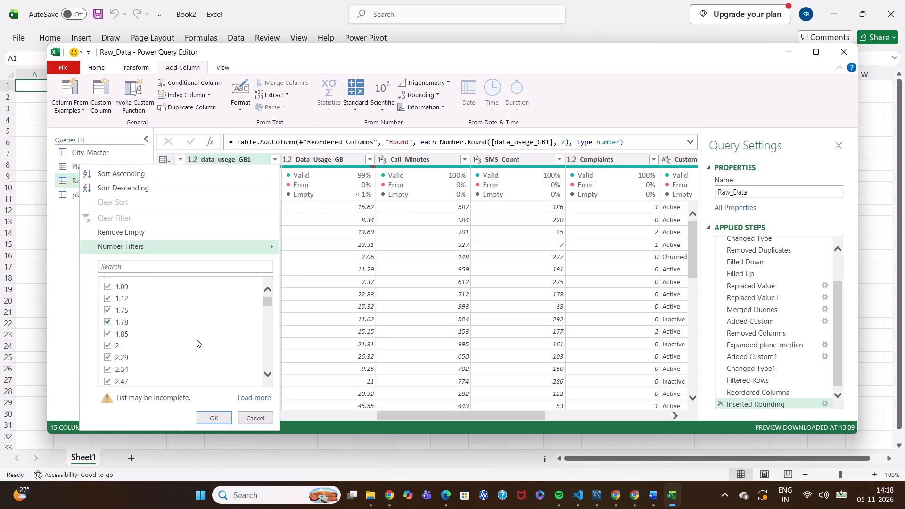
scroll(197, 339, down, 20)
scroll(197, 339, down, 20)
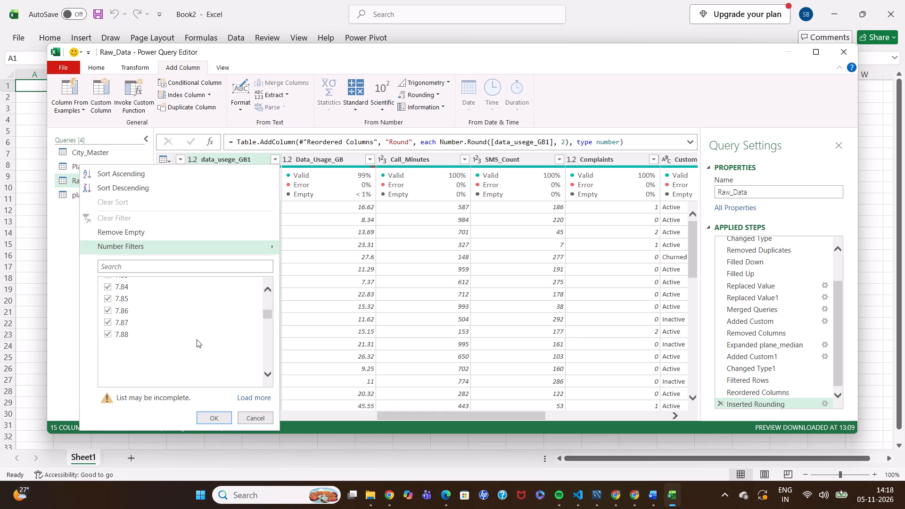
scroll(197, 339, down, 9)
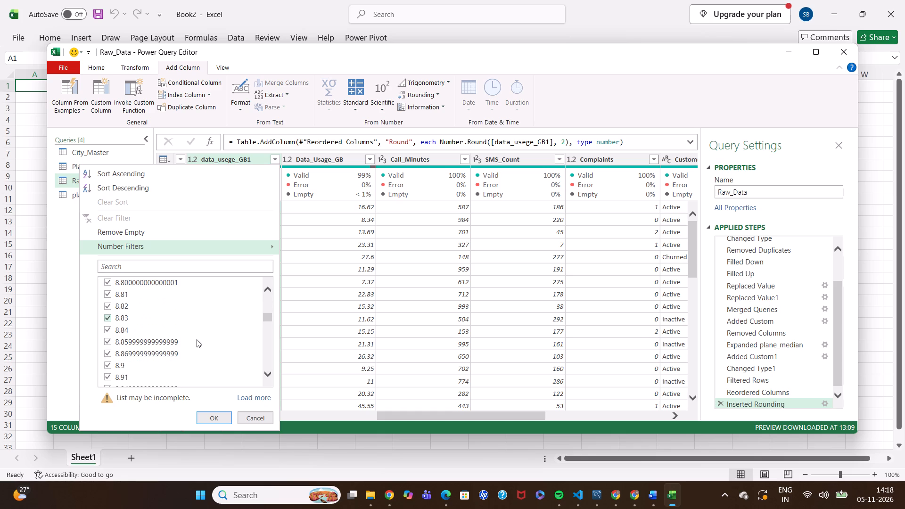
scroll(197, 339, up, 1)
scroll(197, 339, down, 4)
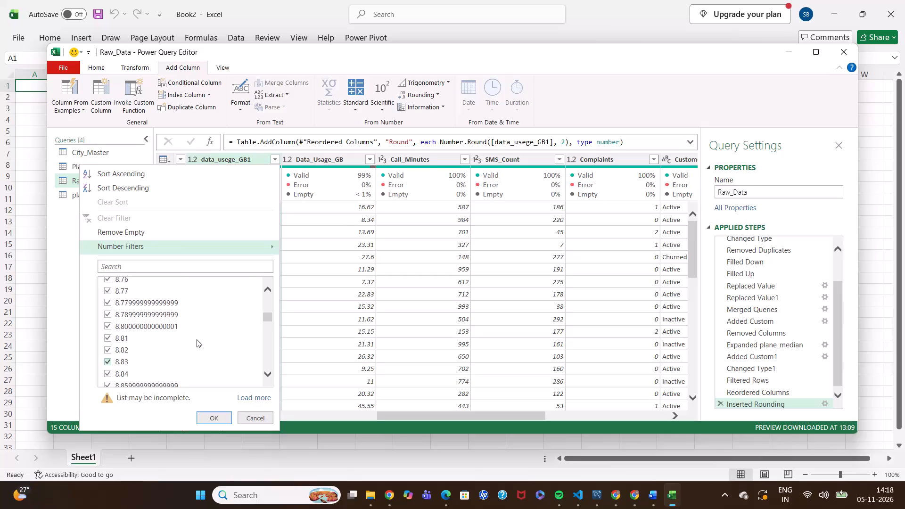
scroll(197, 339, down, 11)
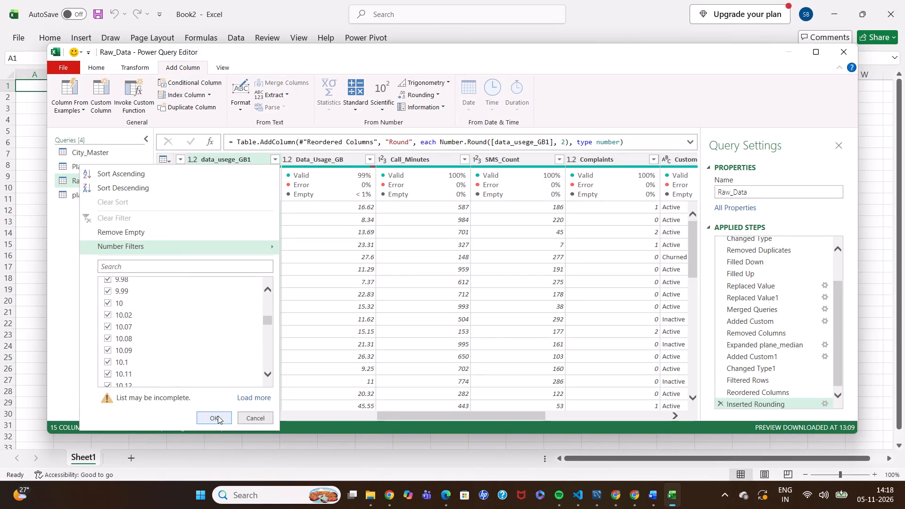
click(217, 416)
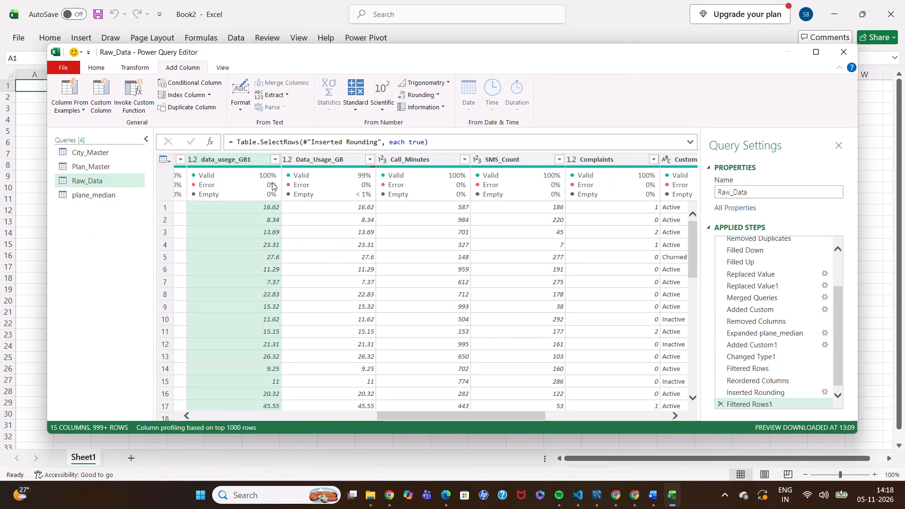
Check the original Data_Usage_GB column's filter values and remove that column.
click(324, 157)
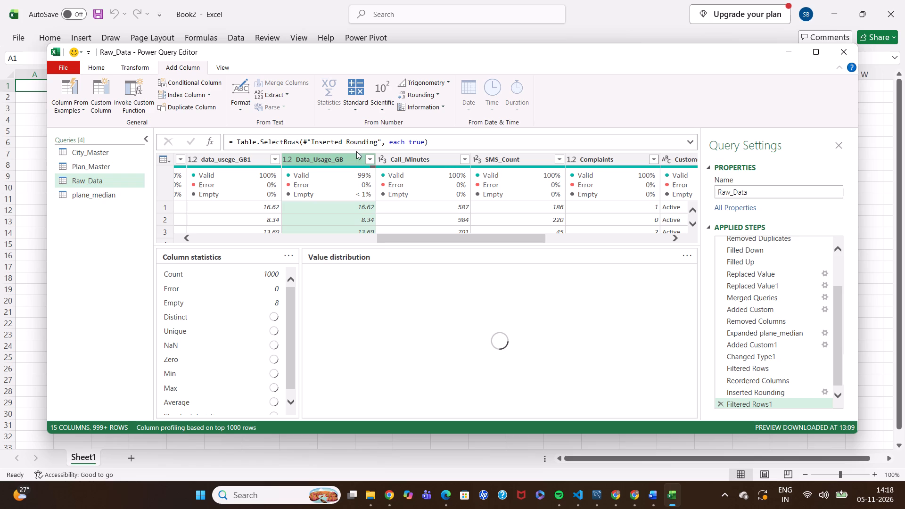
click(369, 156)
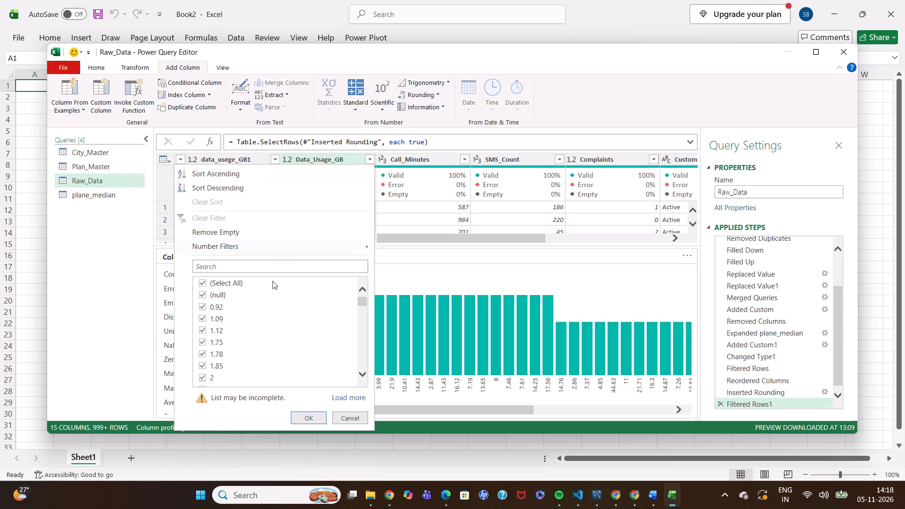
scroll(262, 313, down, 20)
scroll(262, 313, down, 20)
scroll(262, 313, down, 8)
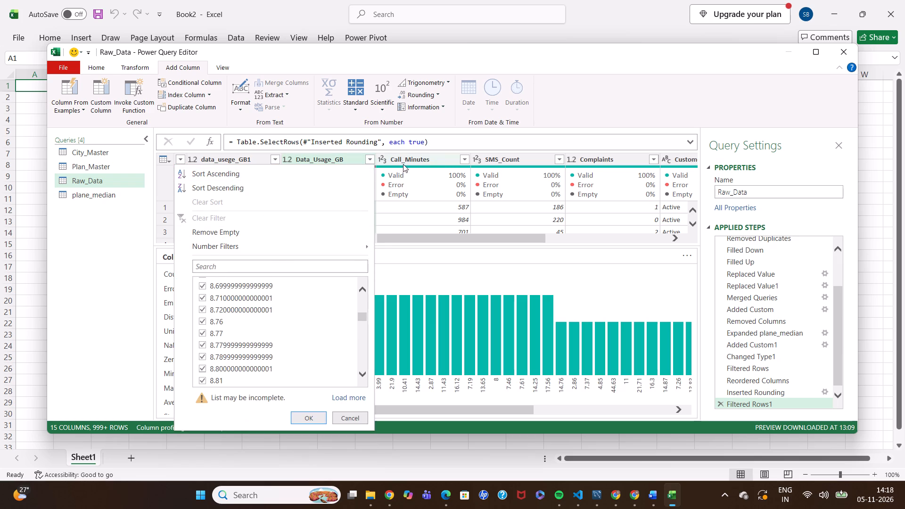
click(345, 163)
right_click(351, 156)
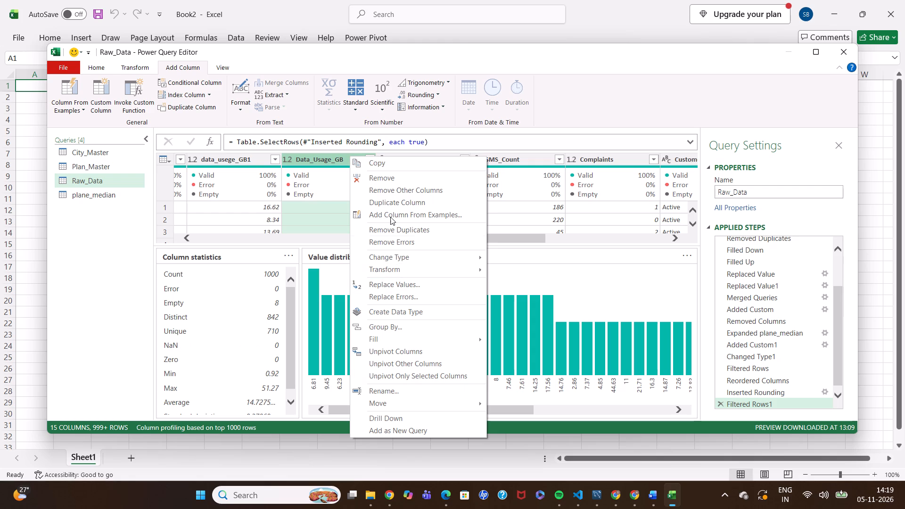
click(378, 177)
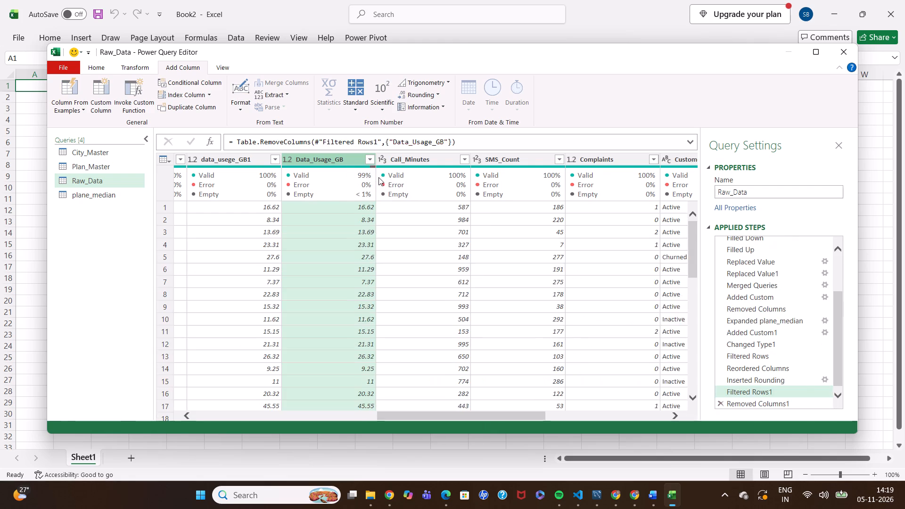
Check the data_usege_GB1 column statistics and add another column rounding data_usege_GB1 to 2 decimal places.
click(239, 156)
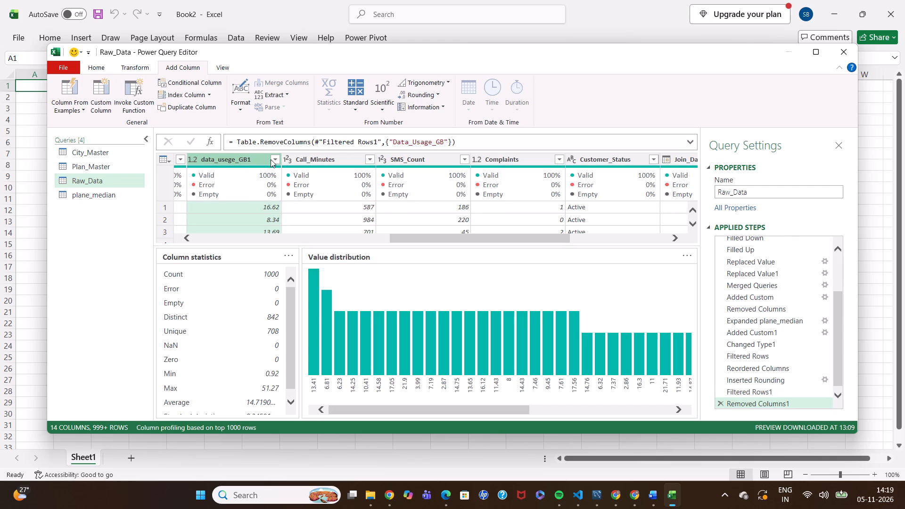
scroll(240, 284, down, 1)
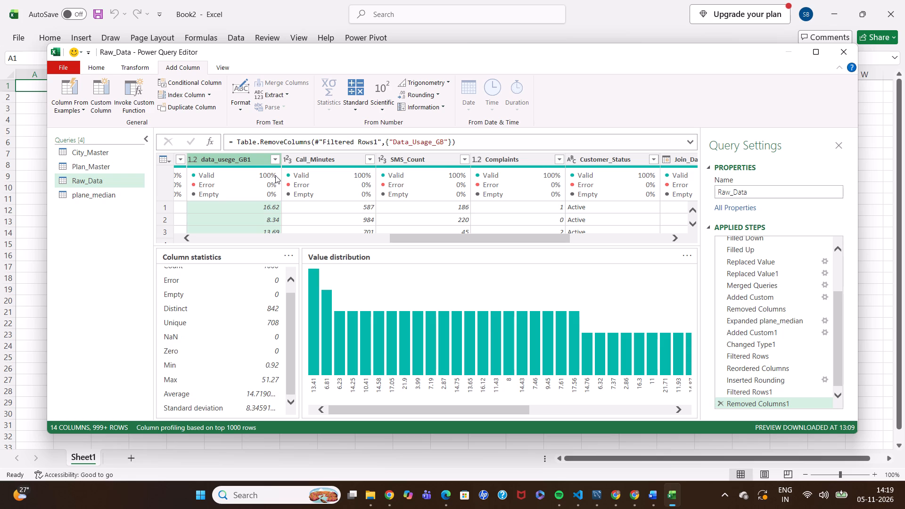
click(437, 95)
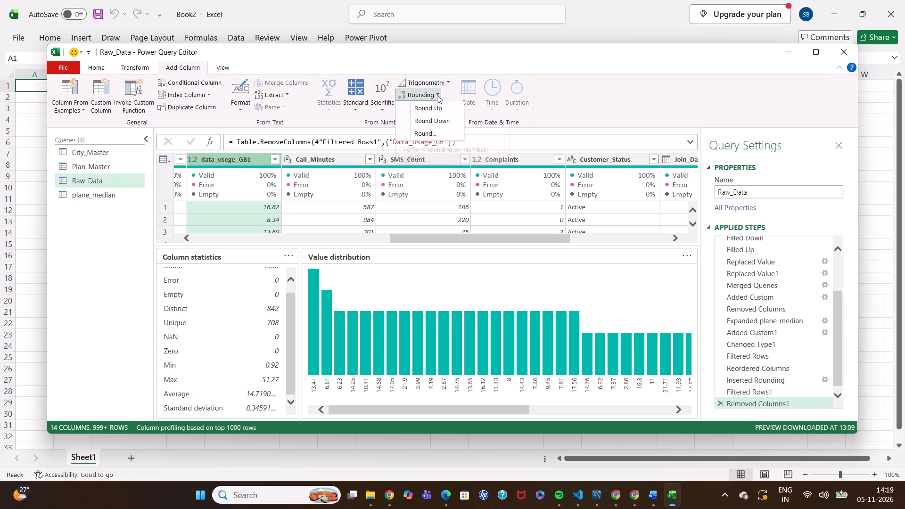
click(425, 133)
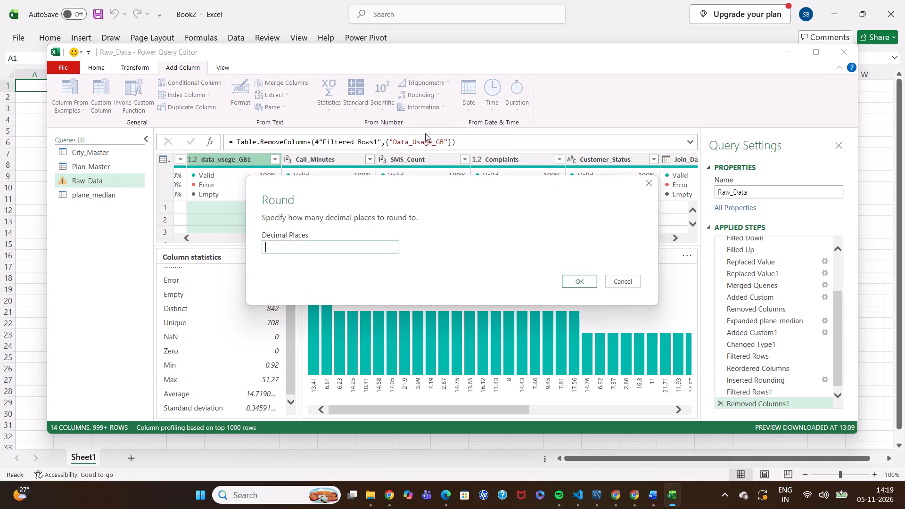
key(2)
click(584, 281)
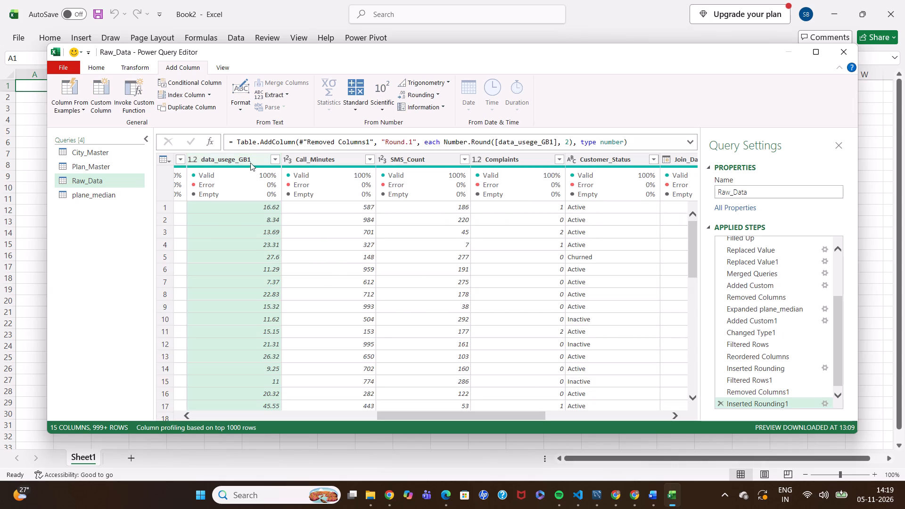
Check the data_usege_GB1 filter value list for entries with long decimals, leaving the filter unchanged.
click(278, 157)
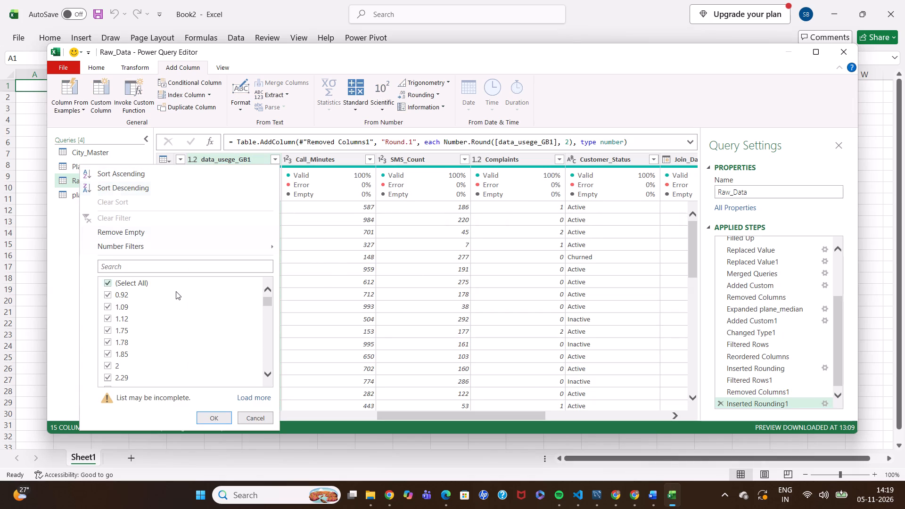
scroll(173, 296, down, 20)
scroll(173, 296, down, 20)
scroll(173, 296, down, 3)
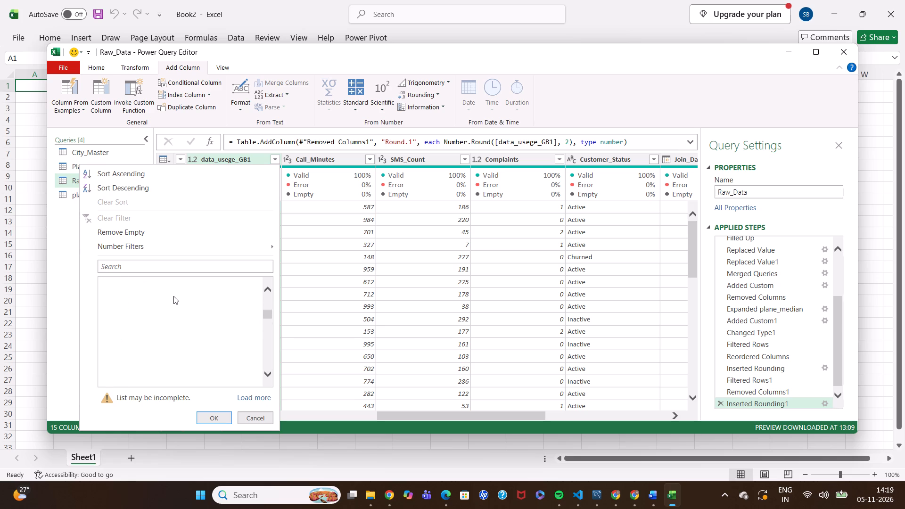
scroll(173, 296, down, 2)
scroll(173, 296, up, 1)
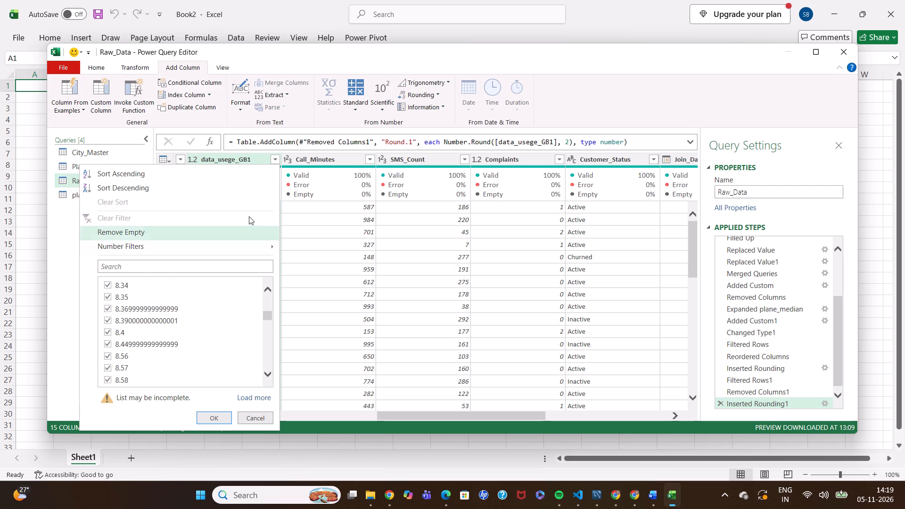
scroll(174, 306, down, 1)
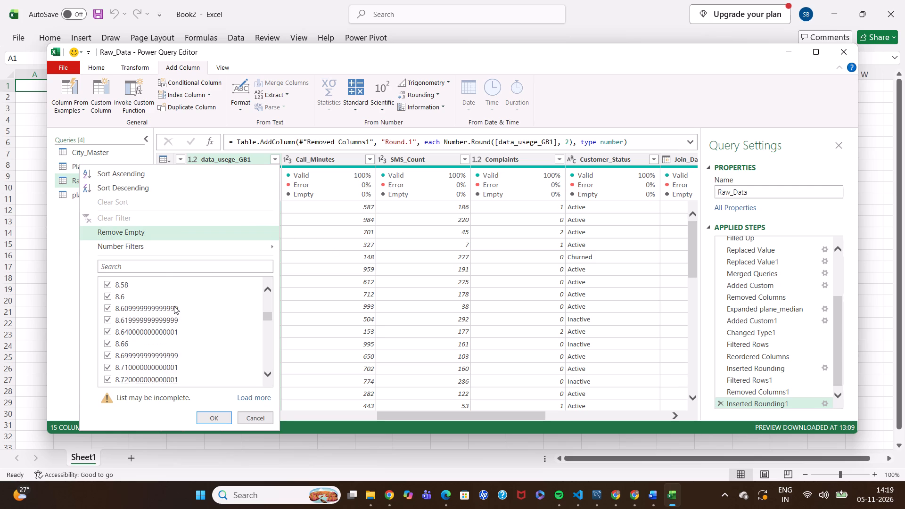
scroll(174, 306, down, 1)
click(356, 287)
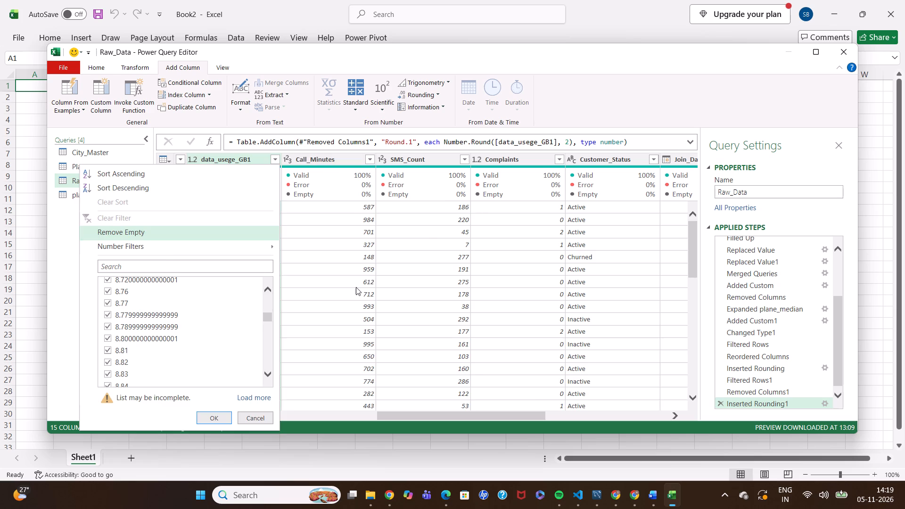
Examine the data_usege_GB1 values down all the previewed rows of Raw_Data to check their decimal places.
scroll(243, 274, down, 3)
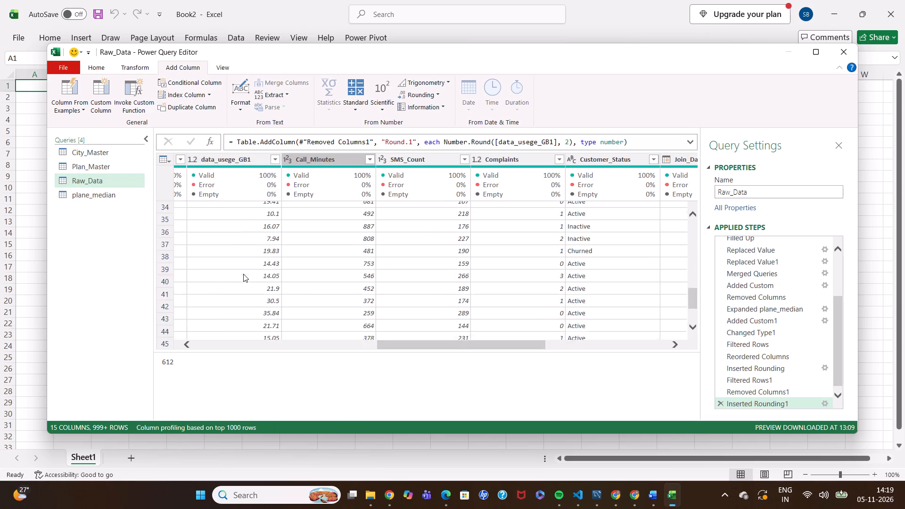
scroll(243, 274, down, 7)
scroll(243, 274, down, 20)
scroll(243, 274, down, 20)
scroll(243, 274, down, 9)
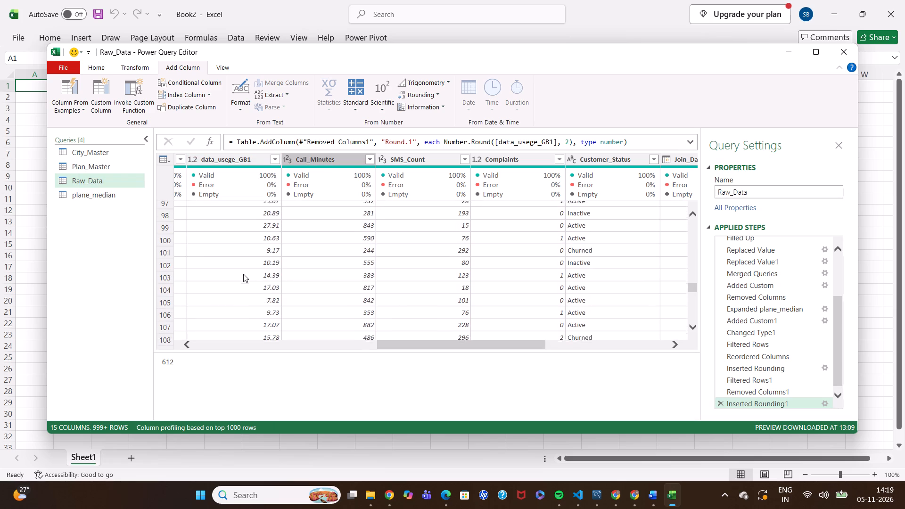
scroll(243, 274, down, 20)
scroll(243, 274, down, 20)
scroll(243, 274, down, 20)
scroll(243, 274, down, 20)
scroll(243, 274, down, 20)
scroll(243, 274, down, 20)
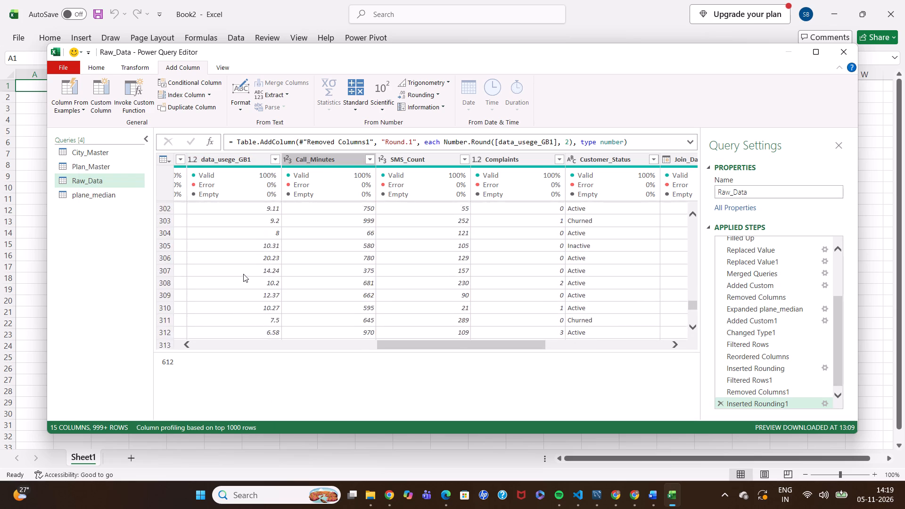
scroll(243, 274, down, 5)
scroll(243, 274, down, 20)
scroll(243, 274, down, 20)
scroll(243, 274, down, 20)
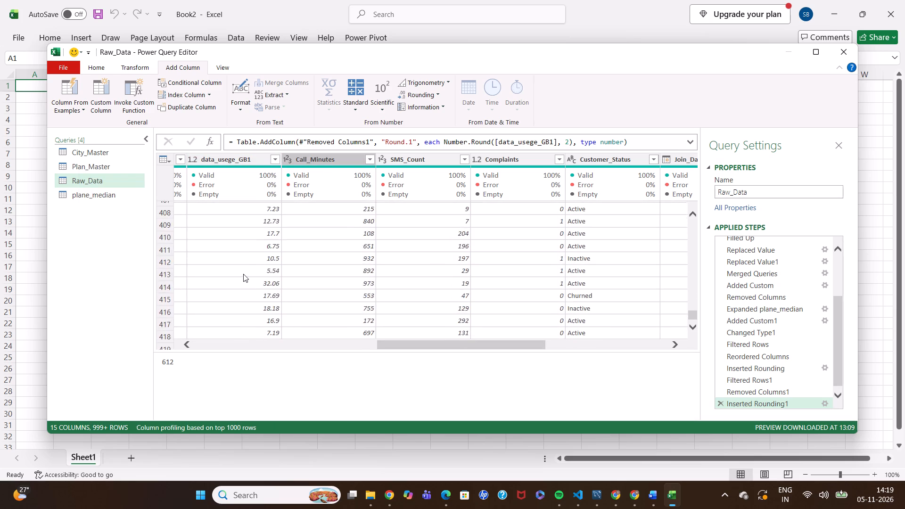
scroll(243, 274, down, 20)
scroll(243, 274, down, 20)
scroll(243, 274, down, 20)
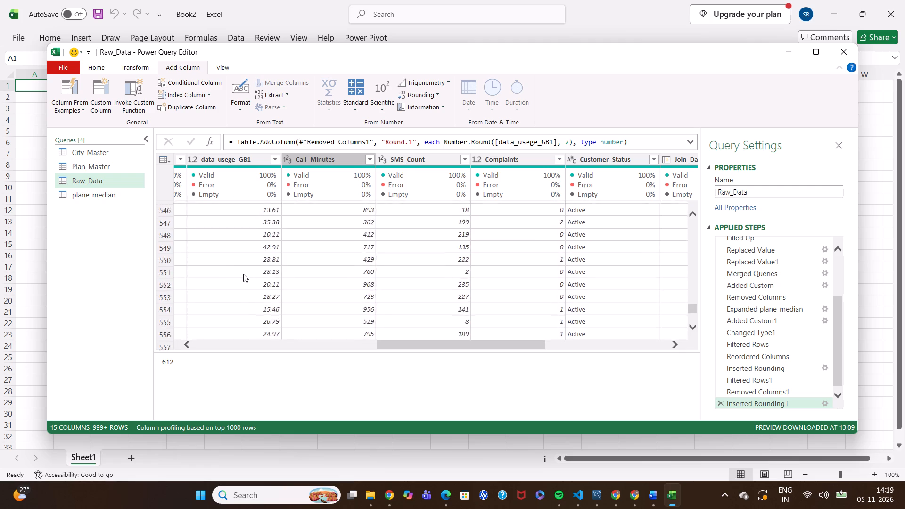
scroll(243, 274, down, 20)
scroll(243, 274, down, 11)
scroll(243, 274, down, 18)
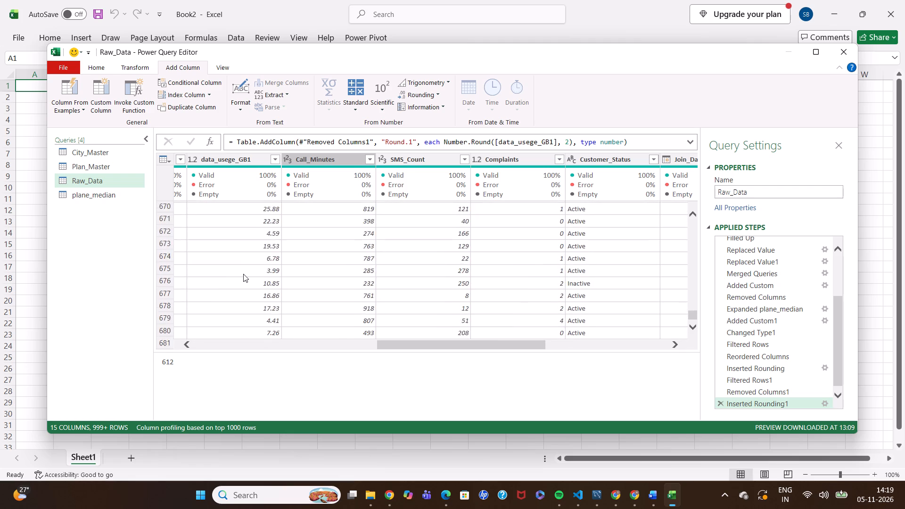
scroll(243, 274, down, 20)
scroll(243, 274, down, 5)
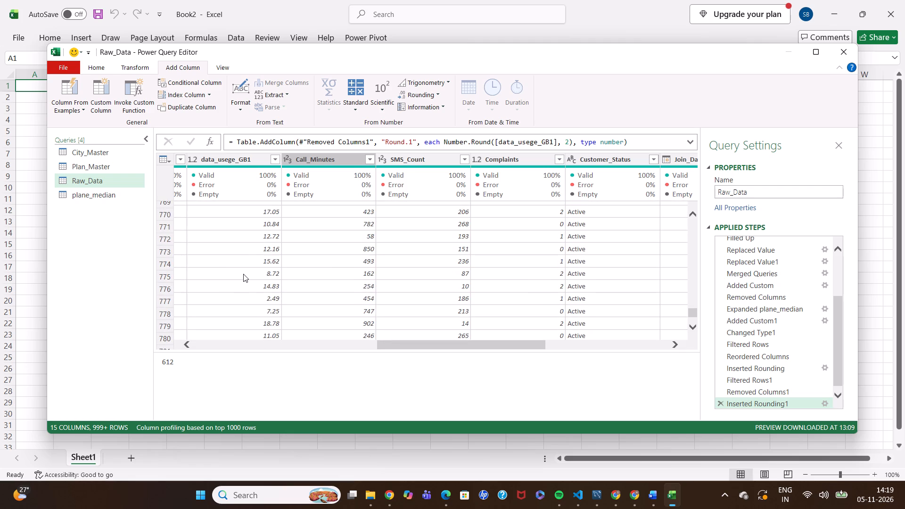
scroll(243, 274, down, 10)
scroll(243, 274, up, 1)
scroll(243, 274, down, 7)
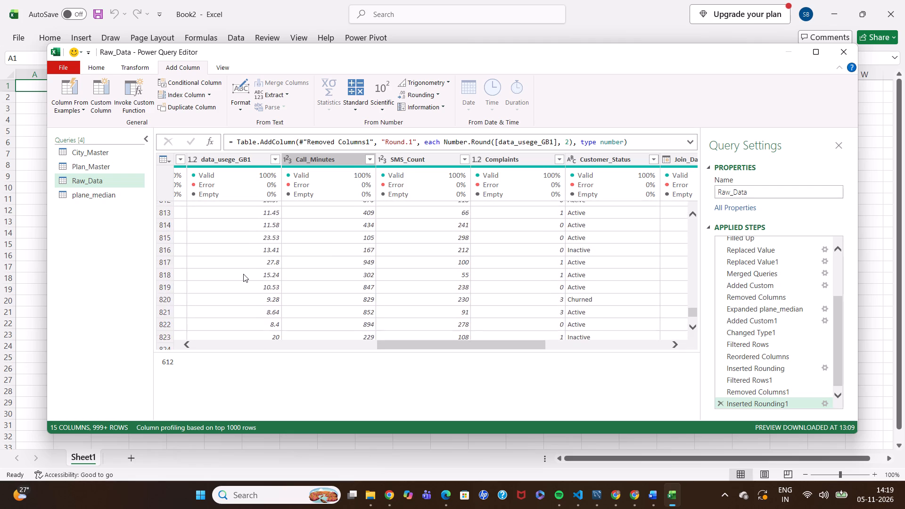
scroll(243, 274, down, 13)
scroll(243, 274, down, 20)
scroll(243, 274, down, 2)
scroll(243, 274, up, 1)
scroll(243, 274, down, 1)
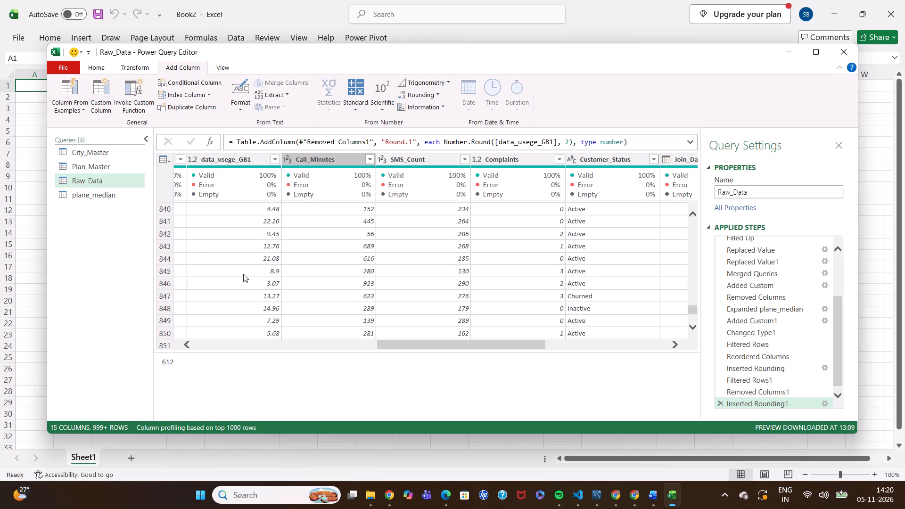
scroll(243, 274, up, 5)
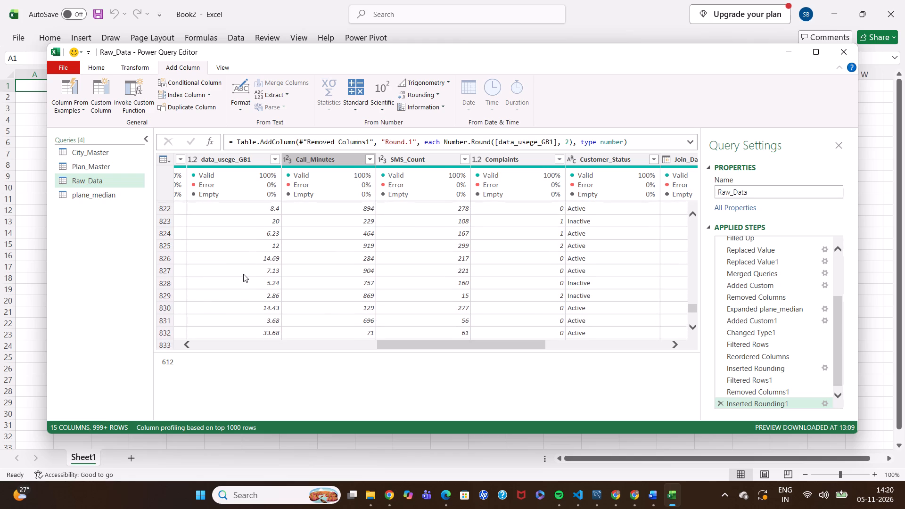
scroll(243, 274, up, 3)
scroll(243, 274, down, 11)
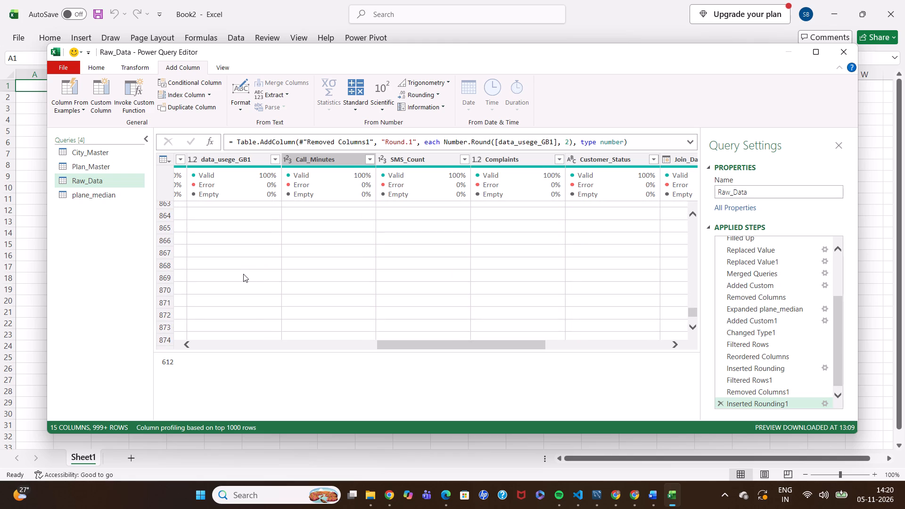
scroll(243, 274, up, 3)
scroll(243, 274, down, 2)
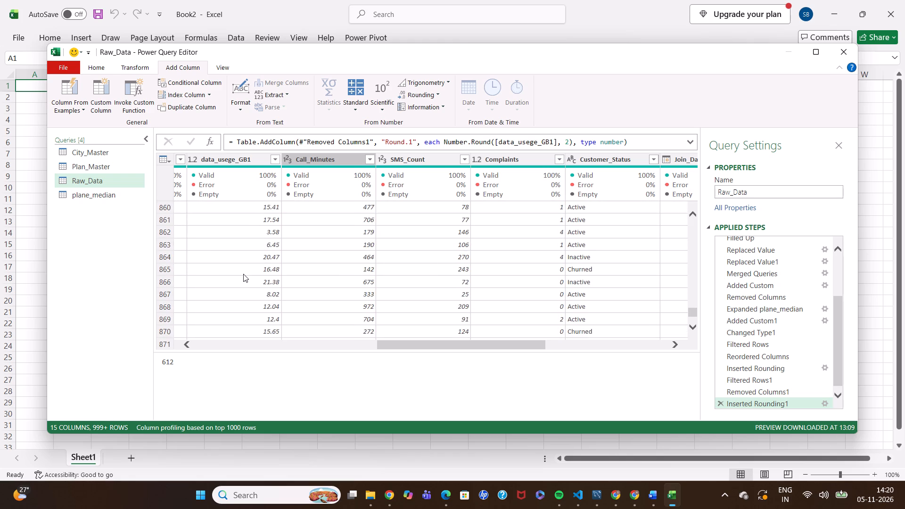
scroll(243, 274, down, 5)
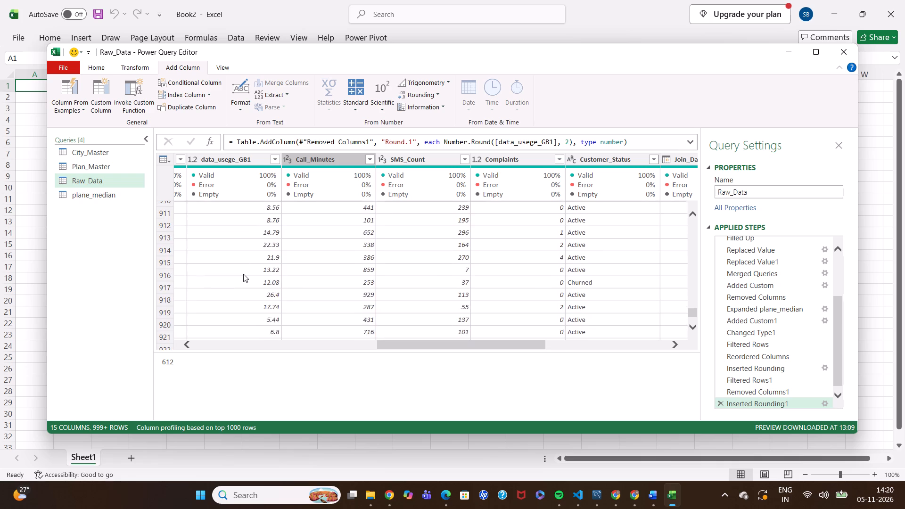
scroll(243, 274, down, 4)
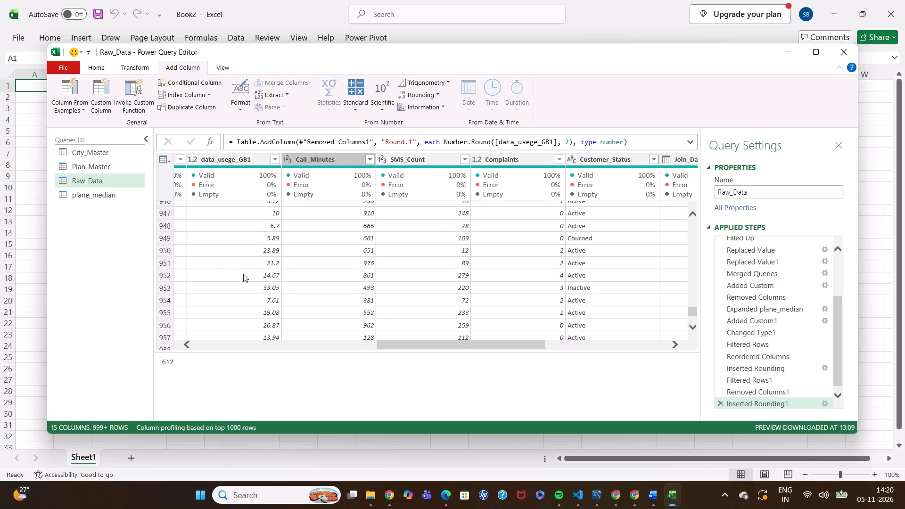
scroll(243, 274, down, 2)
scroll(243, 274, down, 20)
scroll(243, 274, down, 13)
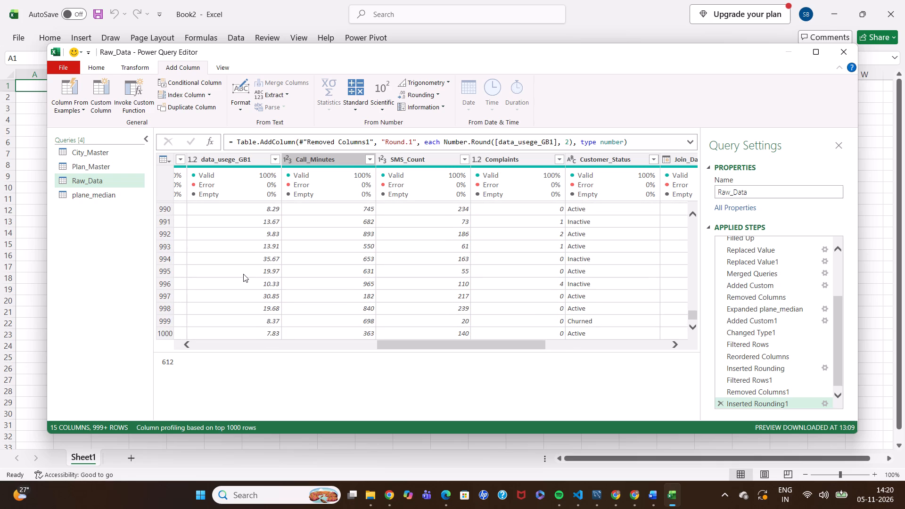
scroll(243, 274, down, 6)
scroll(243, 274, up, 1)
scroll(243, 274, down, 20)
scroll(243, 274, down, 20)
scroll(243, 274, down, 8)
Sort the Raw_Data rows by data_usege_GB1 in ascending order.
click(276, 157)
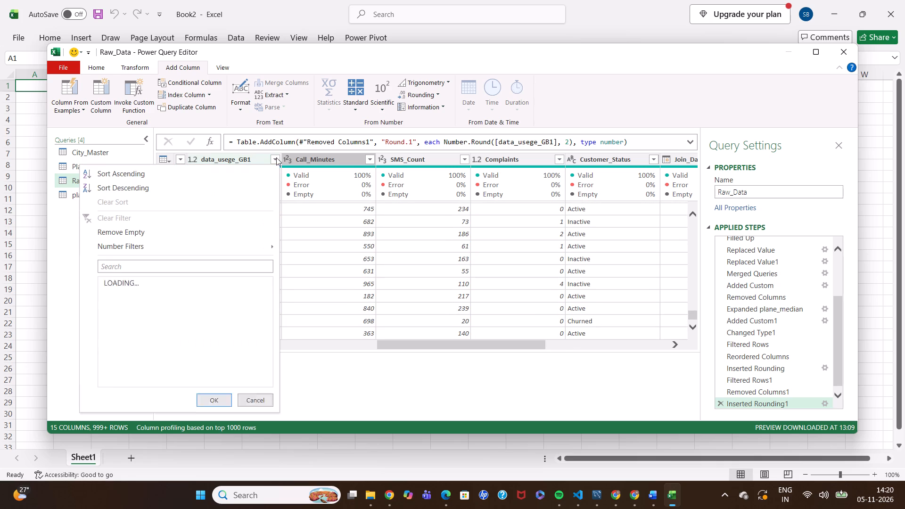
scroll(158, 201, down, 1)
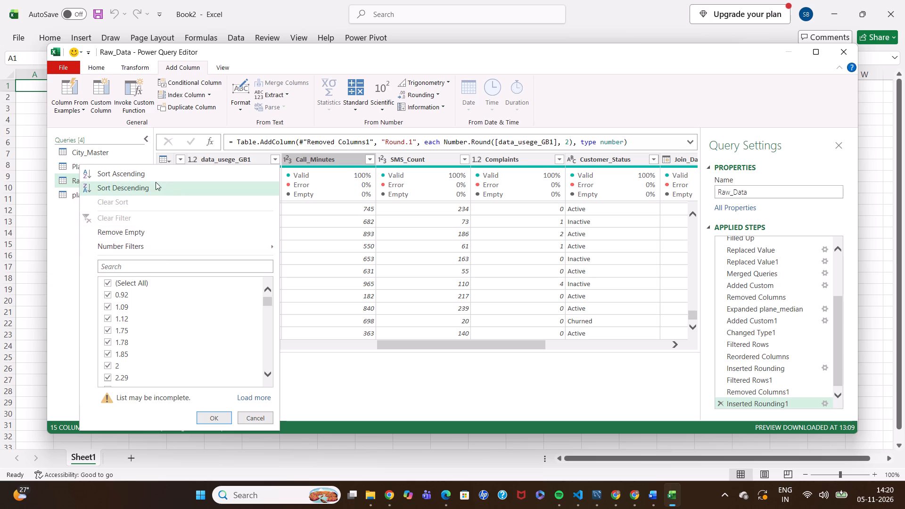
click(143, 171)
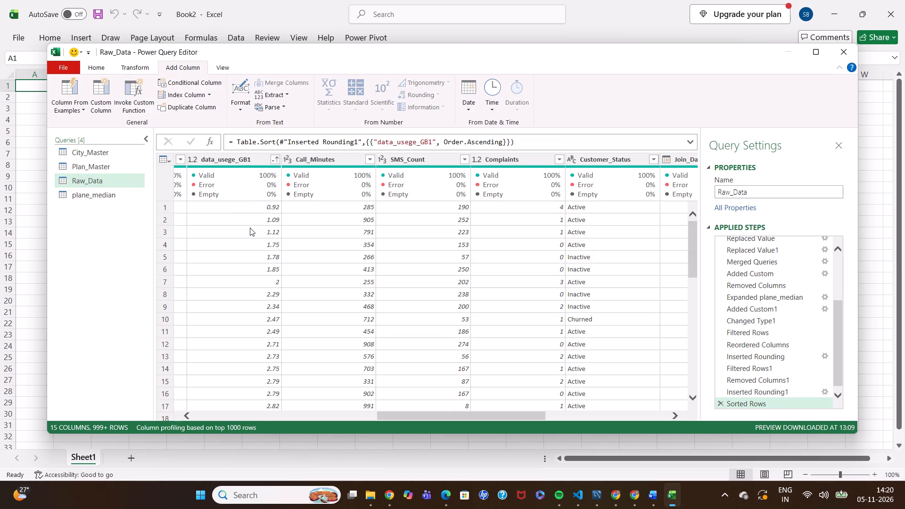
Examine the sorted data_usege_GB1 values down the rows, checking their decimal places, and return to the first row.
scroll(250, 228, down, 11)
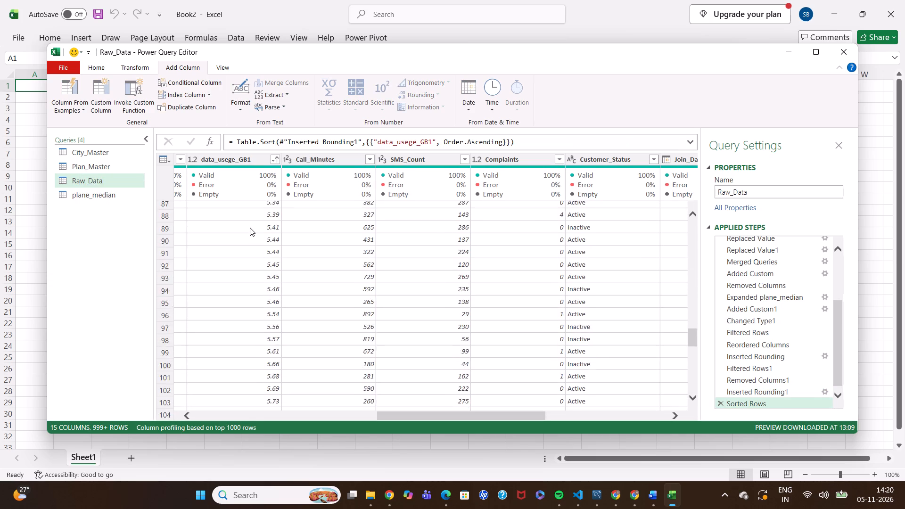
scroll(250, 228, down, 9)
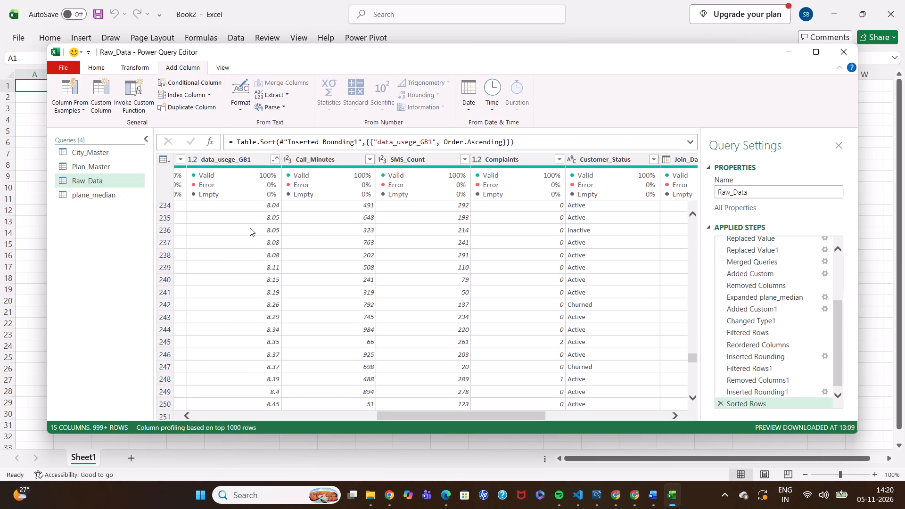
scroll(250, 228, down, 10)
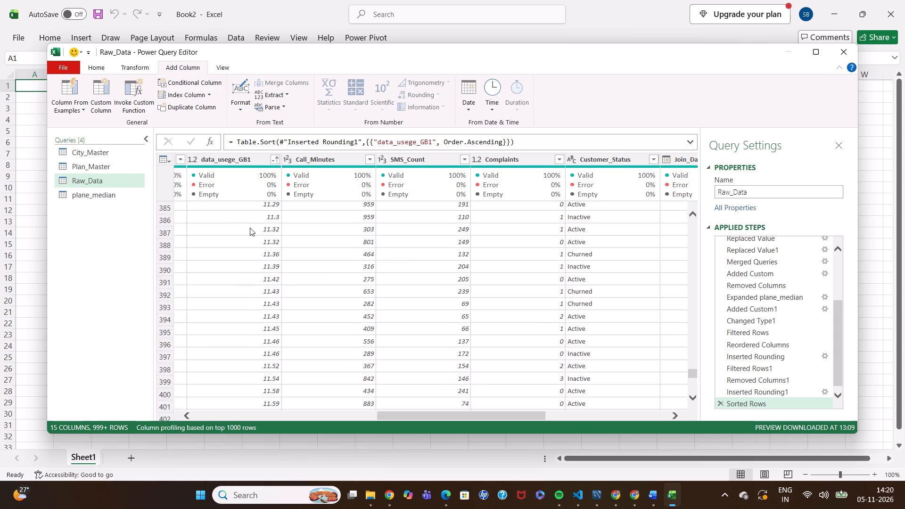
scroll(250, 228, down, 20)
scroll(250, 228, down, 3)
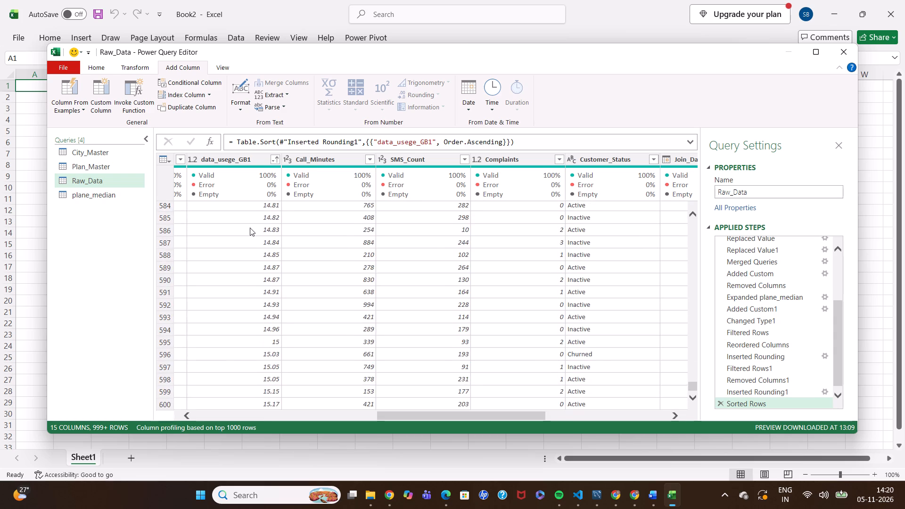
scroll(250, 228, up, 20)
scroll(250, 228, up, 20)
scroll(250, 228, up, 20)
scroll(250, 228, up, 20)
scroll(250, 228, up, 20)
scroll(250, 228, up, 20)
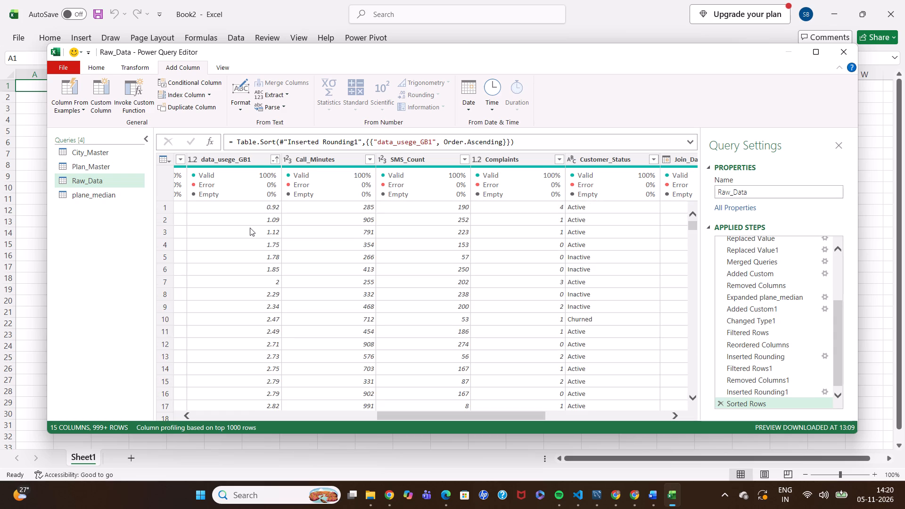
Compare the values in the Round and Round.1 columns at the end of the Raw_Data table.
scroll(655, 184, left, 5)
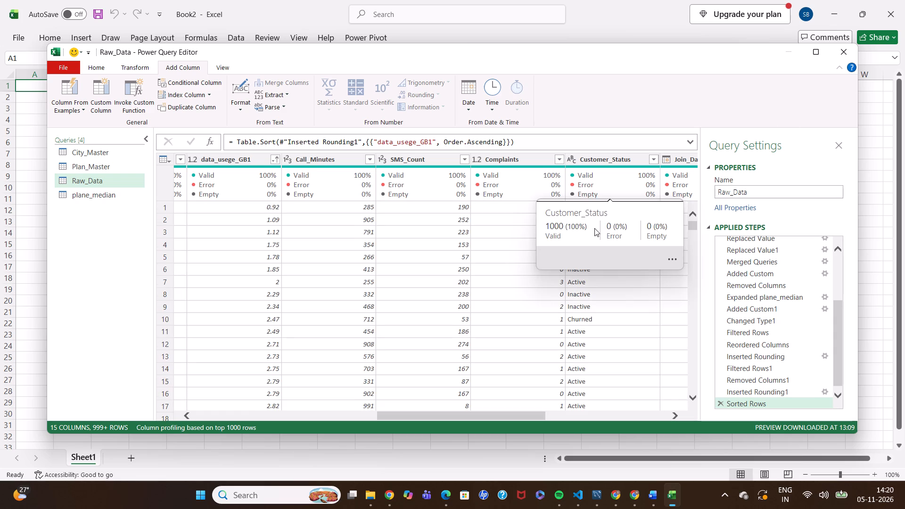
scroll(594, 228, left, 5)
scroll(585, 343, left, 5)
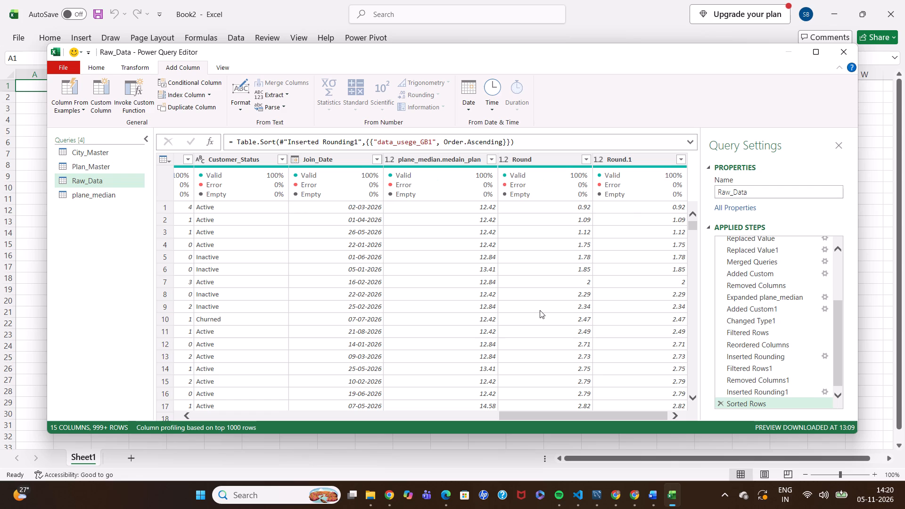
scroll(540, 310, left, 4)
scroll(622, 229, left, 2)
scroll(571, 295, down, 4)
scroll(571, 295, up, 2)
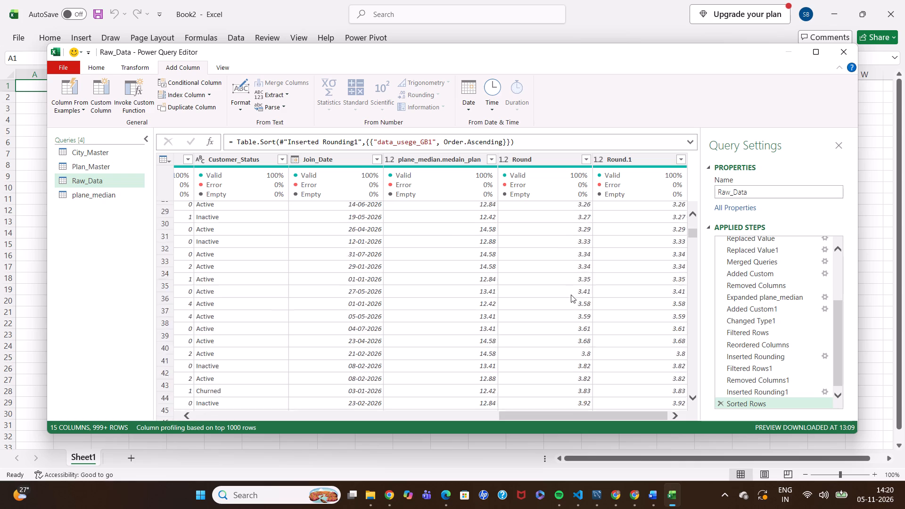
scroll(571, 295, up, 15)
scroll(571, 295, right, 2)
scroll(571, 295, up, 20)
scroll(571, 295, up, 20)
scroll(571, 295, up, 20)
scroll(571, 295, right, 8)
scroll(571, 295, up, 20)
scroll(571, 295, up, 20)
scroll(571, 295, up, 20)
scroll(571, 295, right, 3)
scroll(571, 295, up, 20)
scroll(571, 295, up, 20)
scroll(571, 295, up, 1)
scroll(571, 295, right, 2)
scroll(571, 295, up, 7)
scroll(571, 295, right, 1)
scroll(571, 295, up, 8)
scroll(571, 295, right, 1)
scroll(571, 295, up, 6)
scroll(571, 295, right, 1)
scroll(571, 295, up, 16)
scroll(571, 295, right, 1)
scroll(571, 295, up, 8)
scroll(571, 295, right, 1)
scroll(571, 295, up, 5)
scroll(571, 295, right, 1)
scroll(571, 295, up, 4)
scroll(571, 295, right, 1)
scroll(571, 295, up, 7)
scroll(571, 295, right, 1)
scroll(571, 295, up, 3)
scroll(571, 295, right, 1)
scroll(571, 295, up, 3)
scroll(571, 295, right, 1)
scroll(571, 295, left, 11)
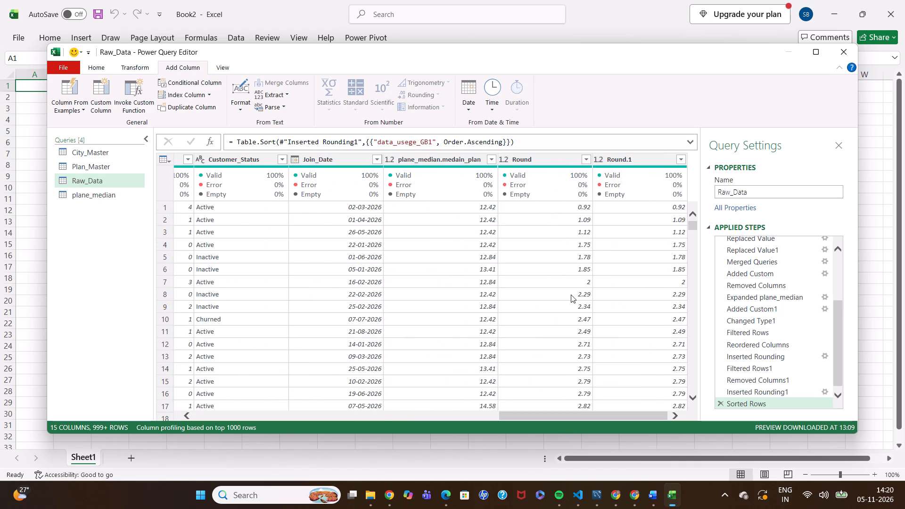
Remove the plane_median.medain_plan column from the Raw_Data query.
click(465, 156)
right_click(465, 156)
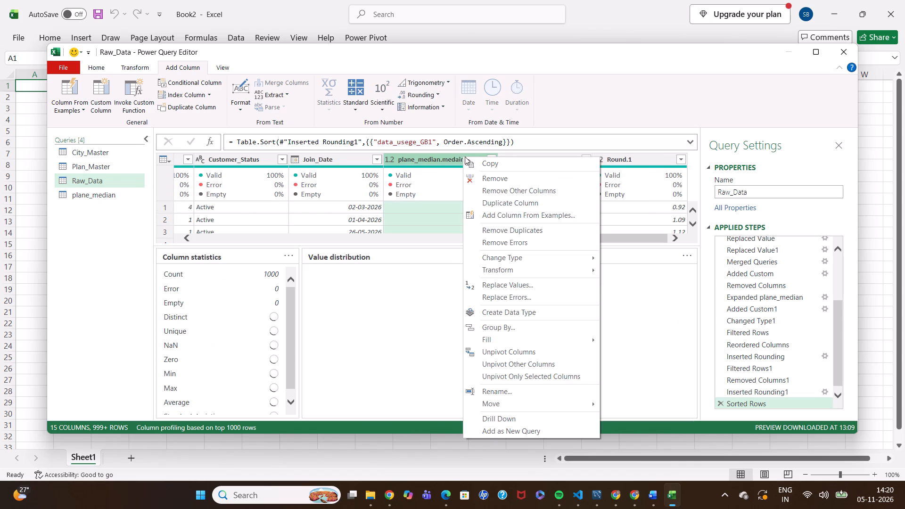
click(482, 177)
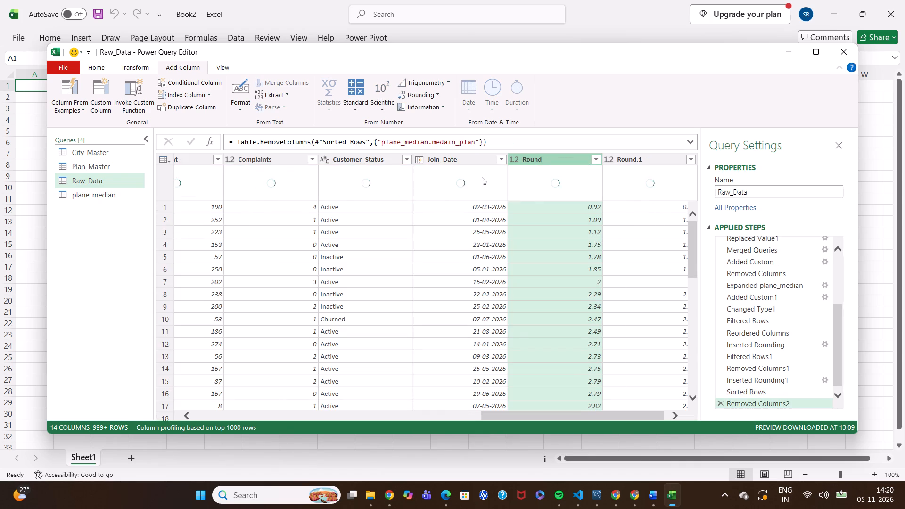
Remove the Round and Round.1 columns from the end of the Raw_Data table.
scroll(216, 281, right, 4)
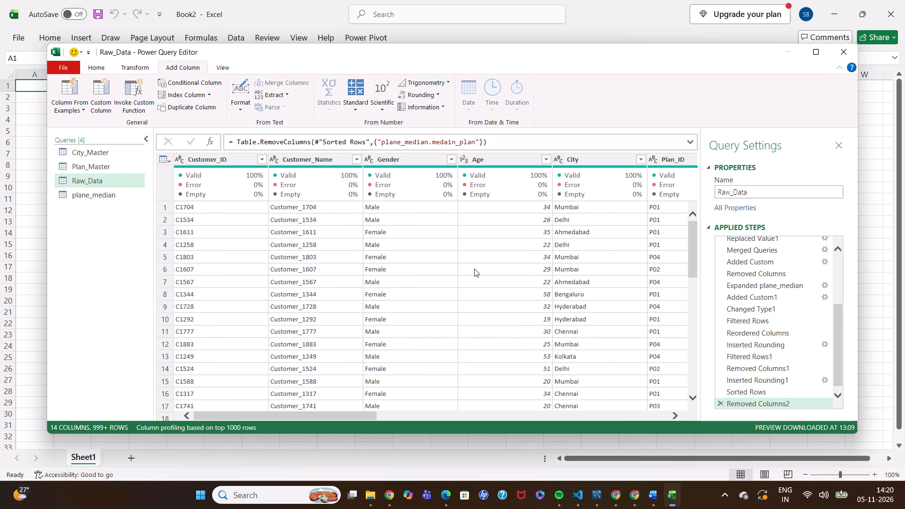
scroll(474, 269, left, 1)
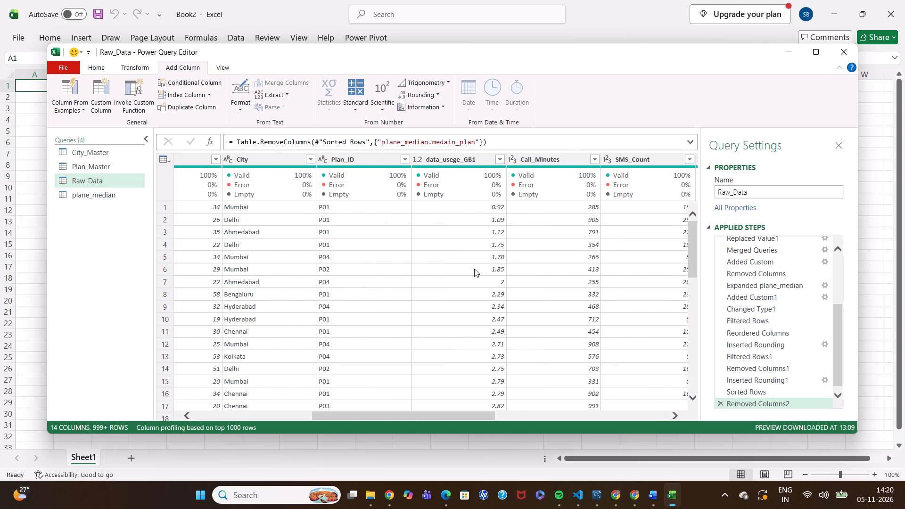
click(469, 253)
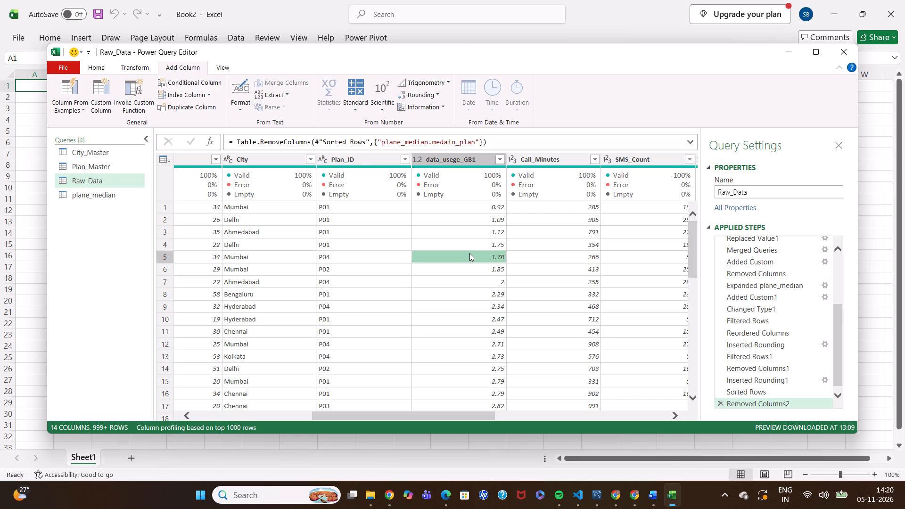
click(500, 156)
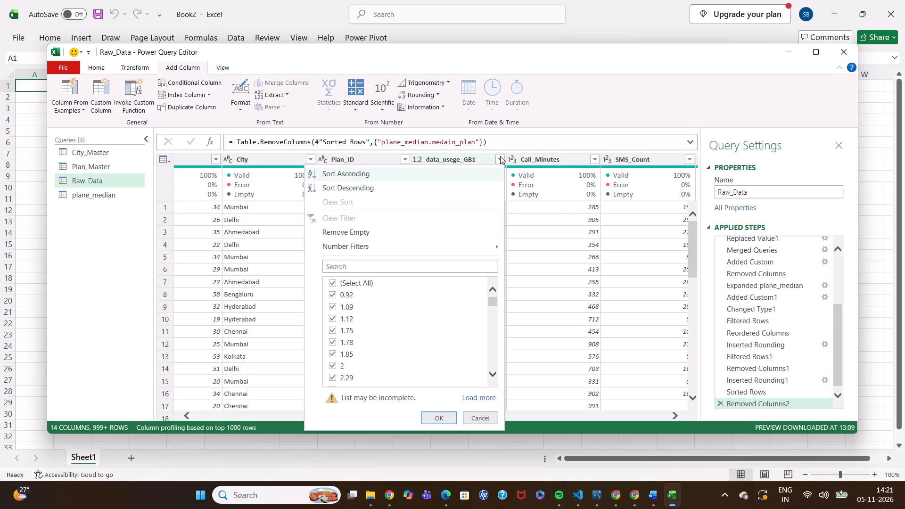
click(560, 260)
scroll(560, 260, left, 2)
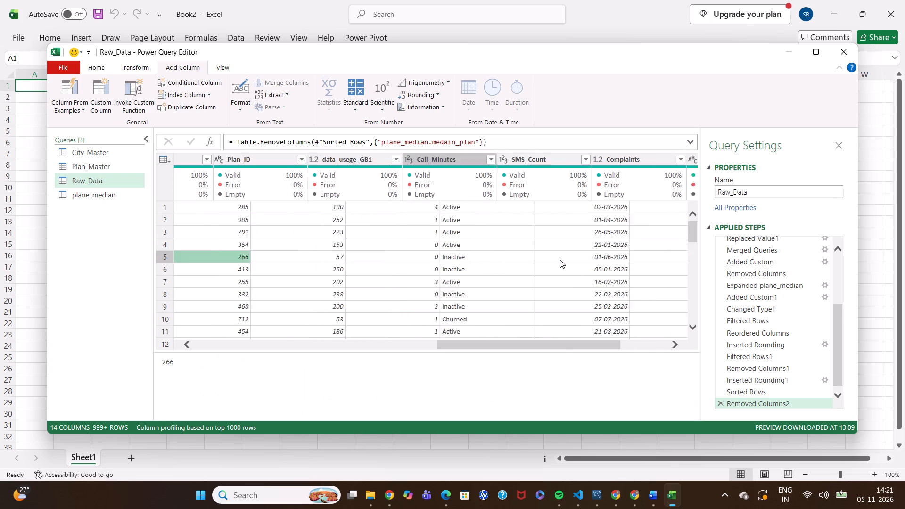
scroll(560, 260, left, 2)
click(547, 158)
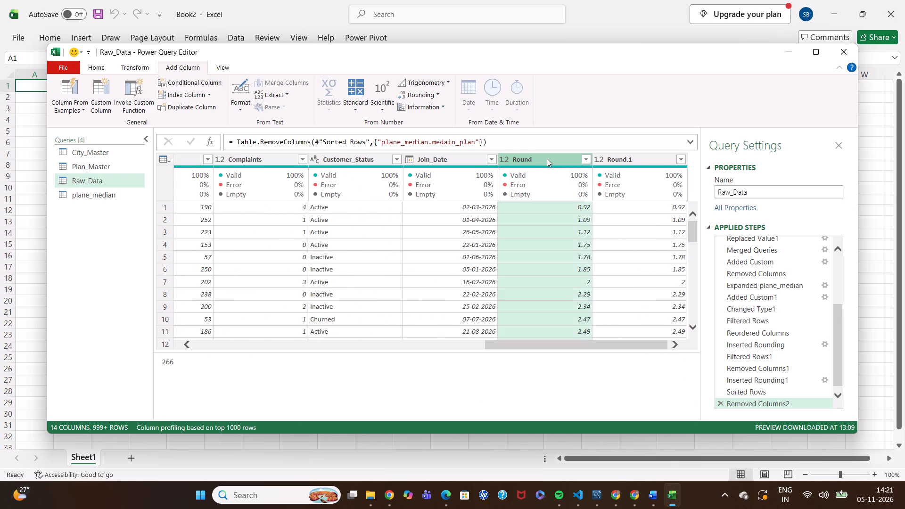
right_click(554, 159)
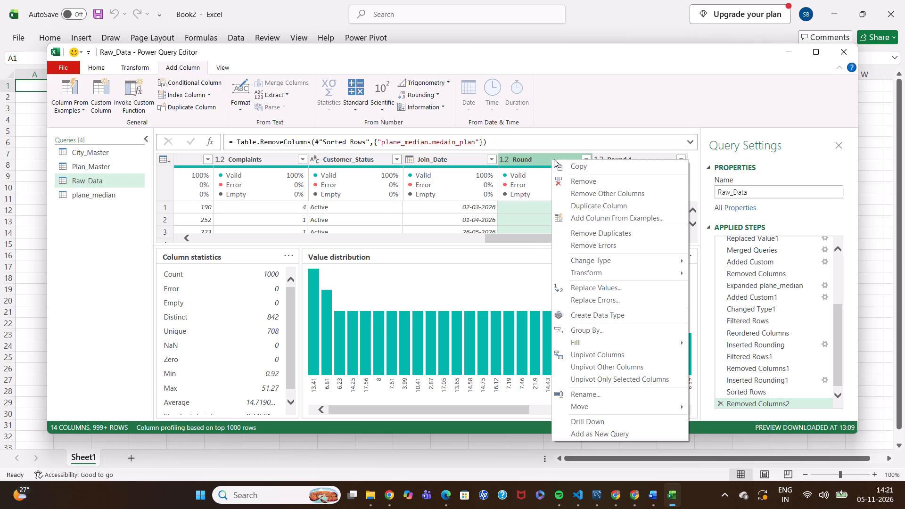
click(573, 179)
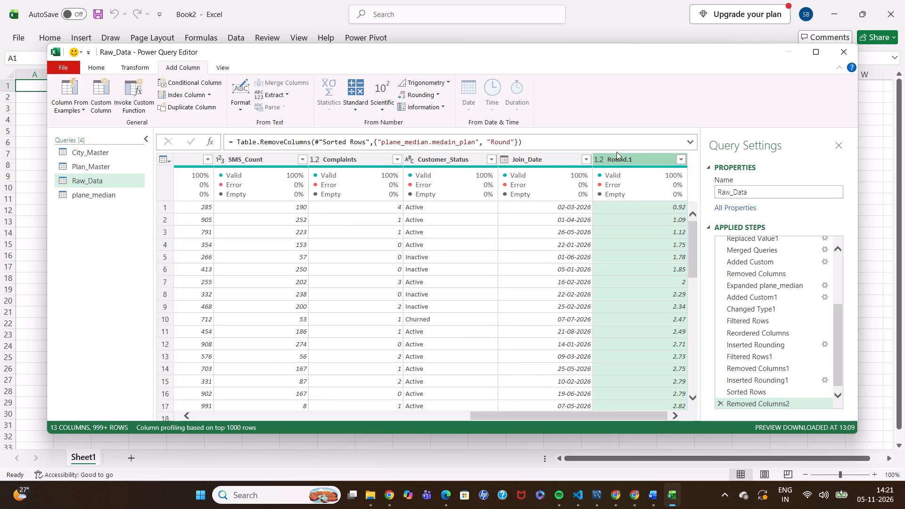
click(625, 154)
right_click(625, 154)
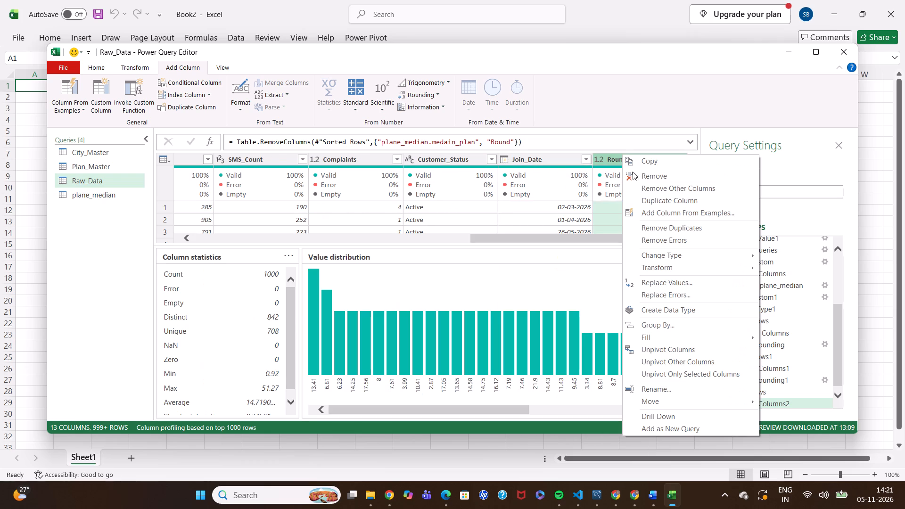
click(645, 178)
Sort the remaining Raw_Data rows by data_usege_GB1 in ascending order.
scroll(441, 246, right, 3)
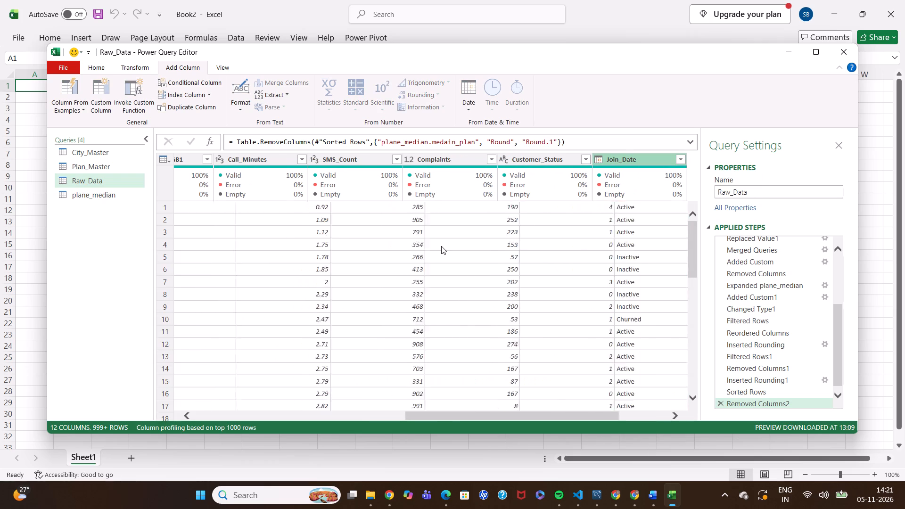
scroll(441, 246, right, 8)
scroll(428, 252, left, 1)
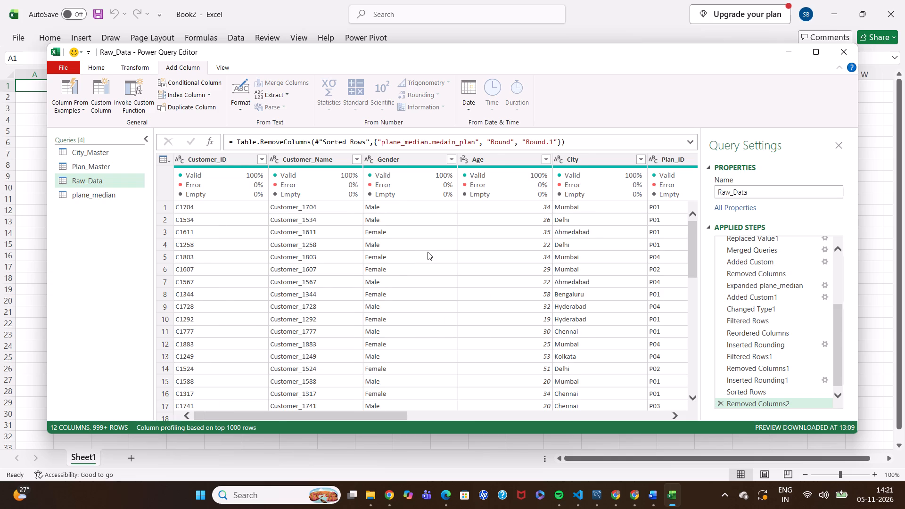
scroll(428, 252, left, 1)
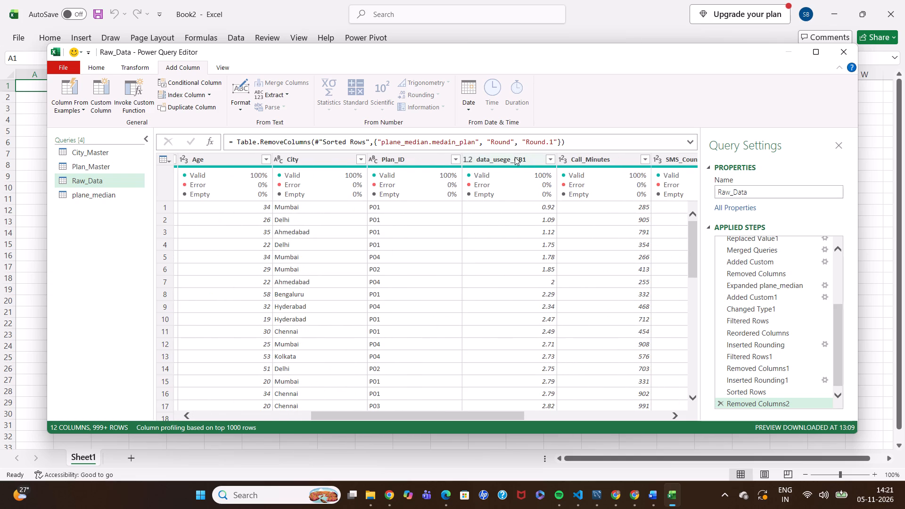
click(516, 156)
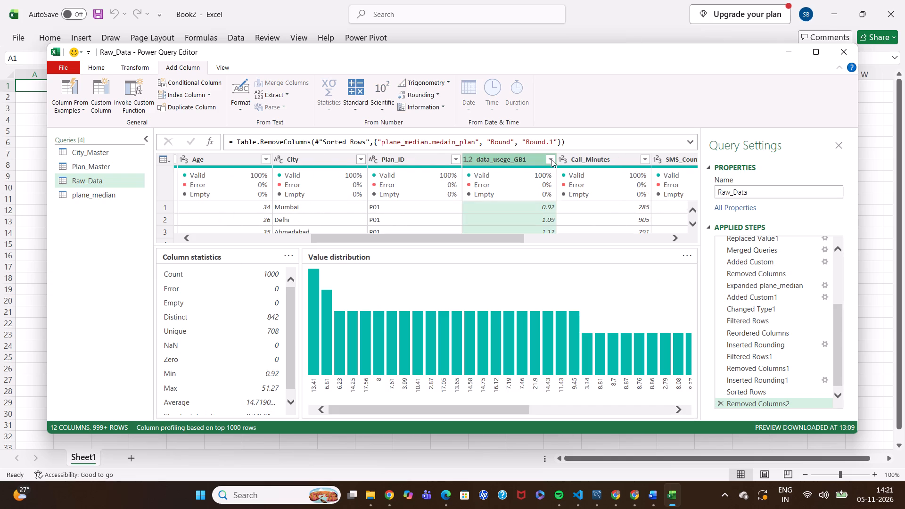
click(551, 159)
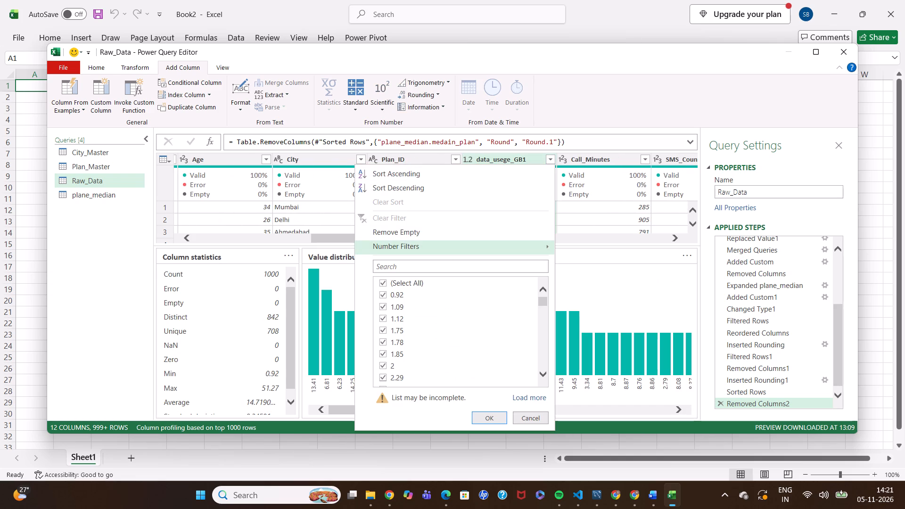
click(418, 177)
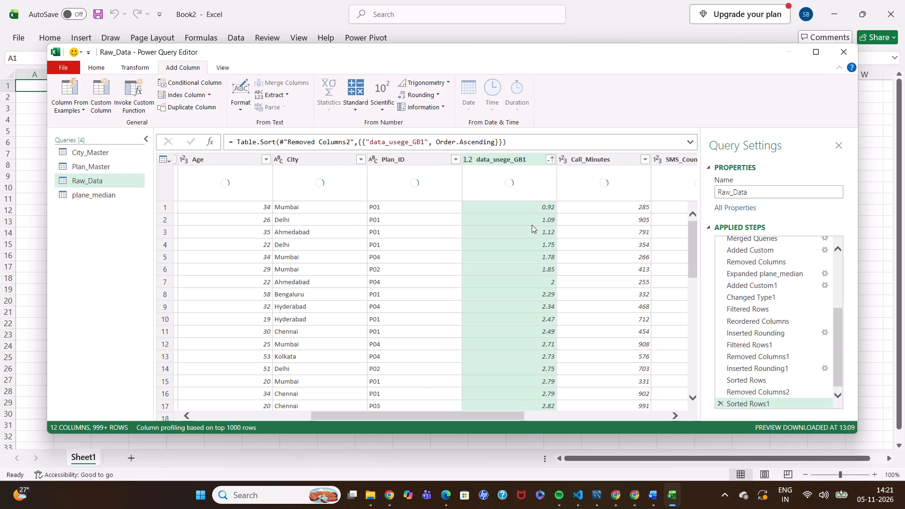
Examine the sorted data_usege_GB1 values down to the last previewed row, and look across all remaining Raw_Data columns.
scroll(519, 253, down, 20)
scroll(519, 253, down, 5)
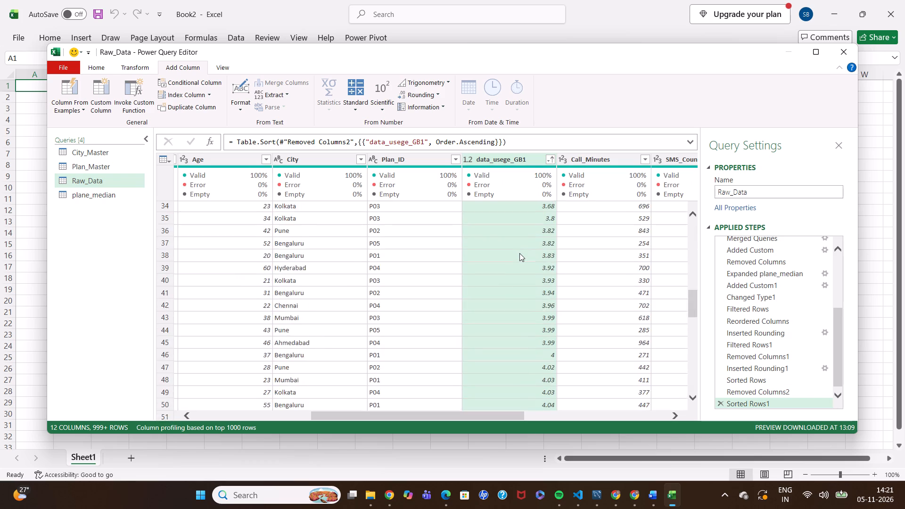
scroll(519, 253, down, 20)
scroll(519, 253, down, 20)
scroll(519, 253, down, 7)
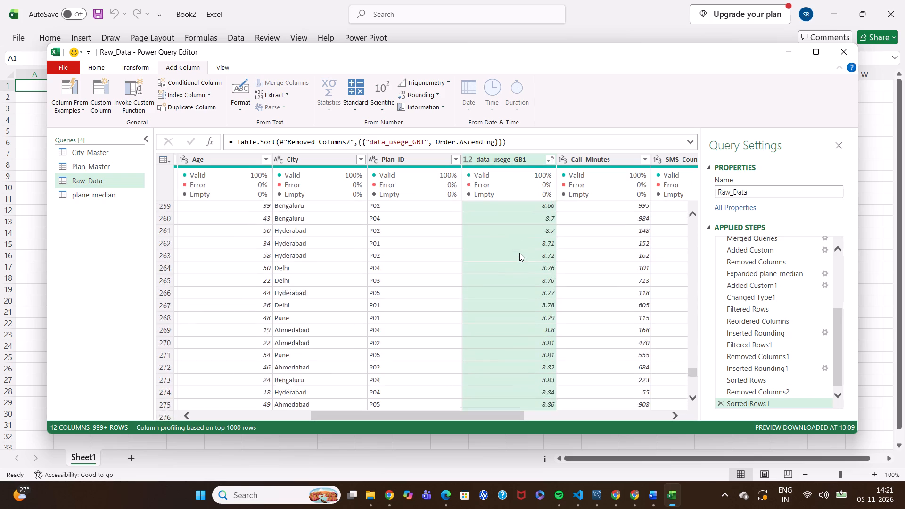
scroll(519, 253, down, 20)
scroll(519, 253, down, 20)
scroll(519, 253, down, 7)
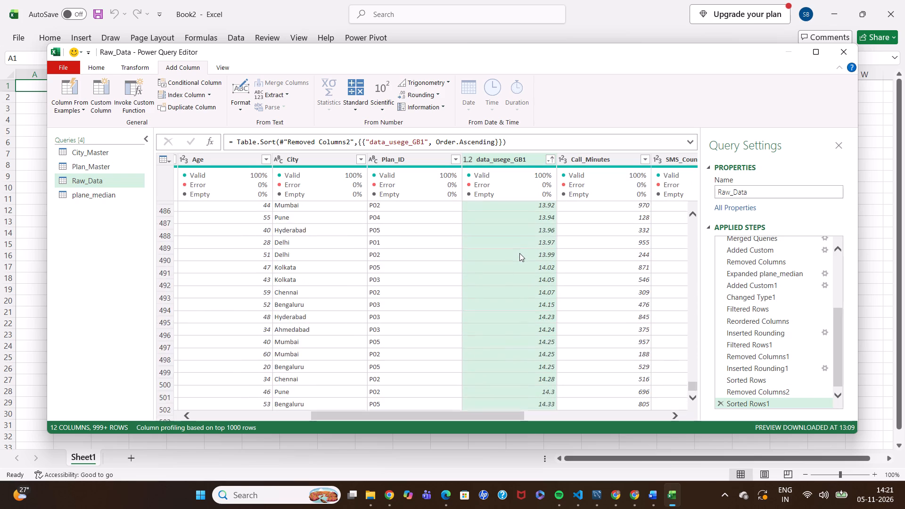
scroll(519, 253, down, 20)
scroll(519, 253, down, 20)
scroll(519, 253, down, 7)
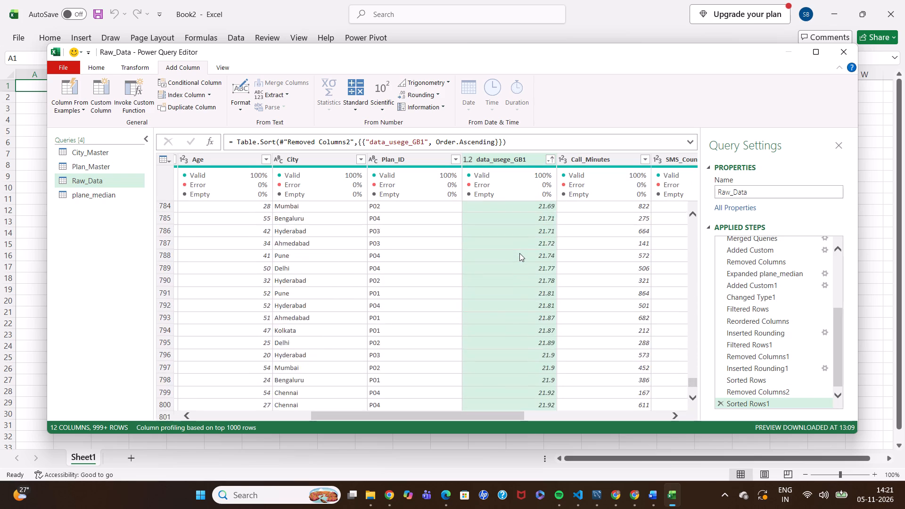
scroll(519, 253, down, 20)
scroll(519, 253, down, 20)
scroll(519, 253, down, 7)
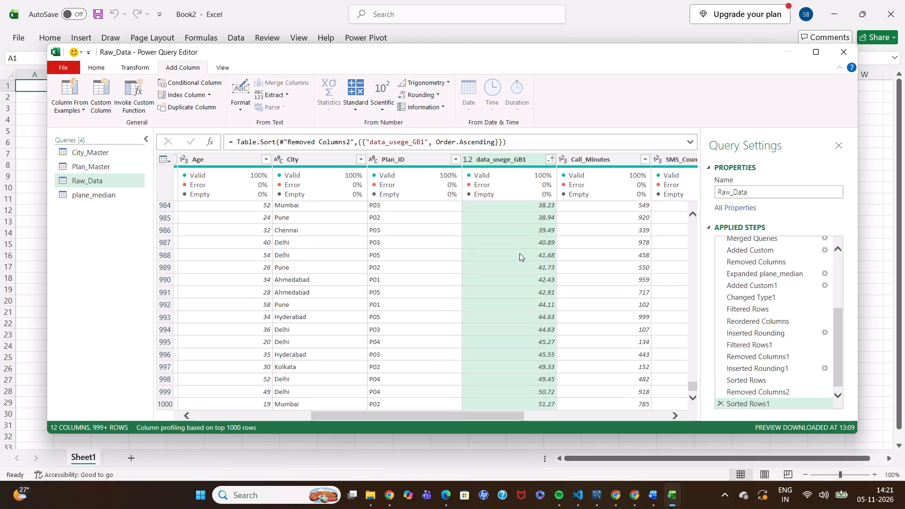
scroll(519, 253, down, 6)
scroll(519, 253, up, 20)
scroll(519, 253, up, 20)
scroll(519, 253, up, 20)
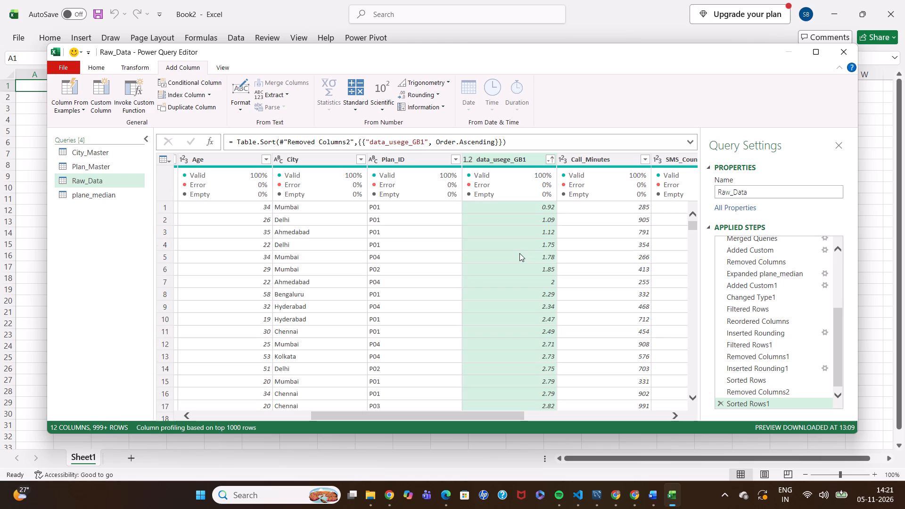
scroll(519, 253, up, 10)
scroll(519, 253, up, 17)
scroll(553, 280, left, 4)
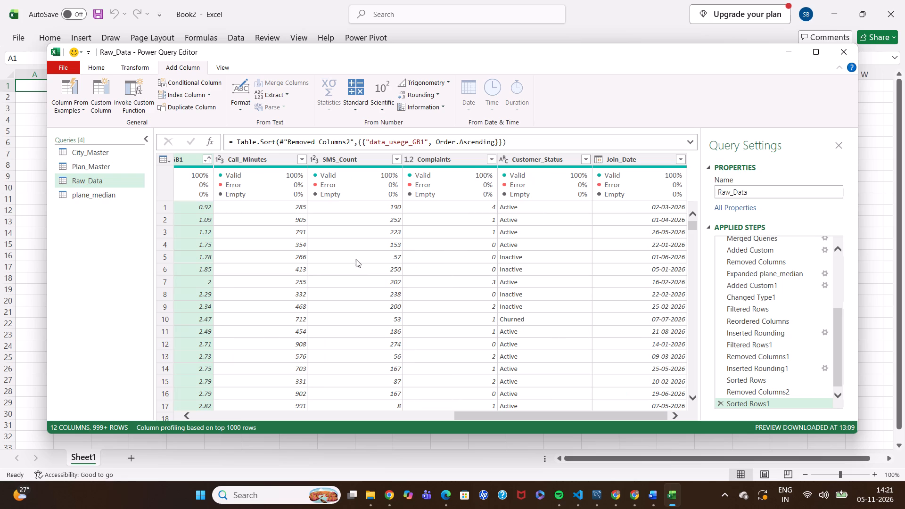
scroll(356, 259, right, 4)
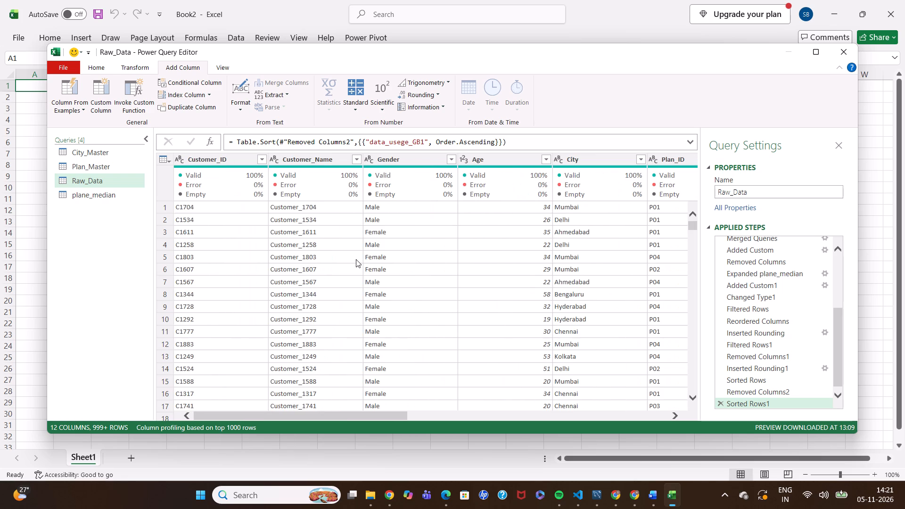
scroll(356, 259, right, 1)
Close the query editor and load all the queries into the workbook.
click(97, 61)
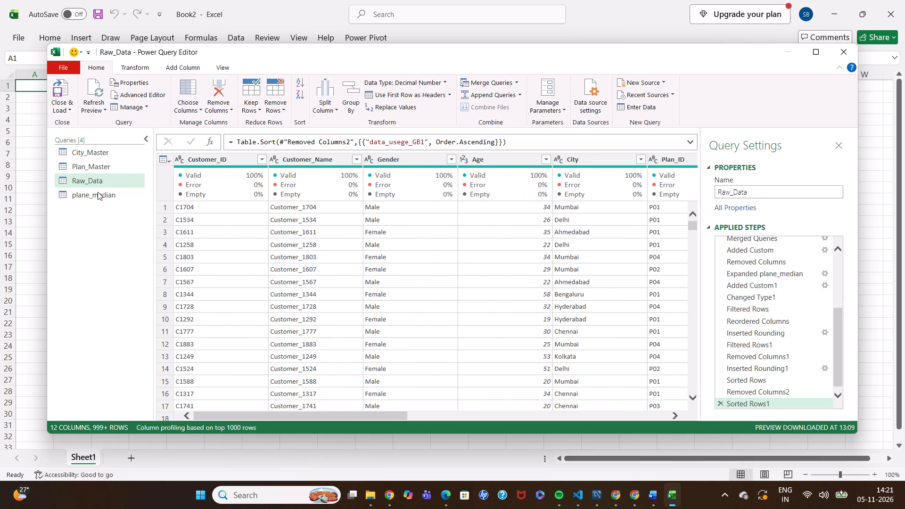
click(63, 101)
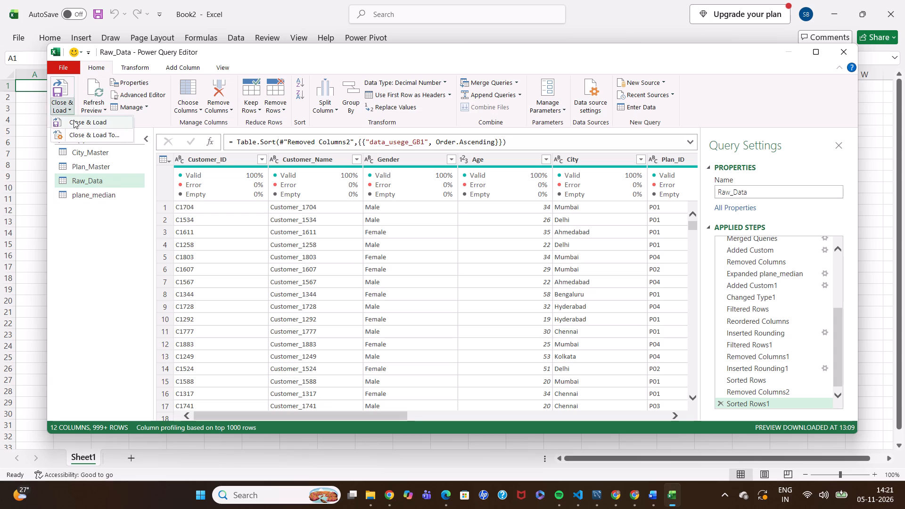
click(74, 122)
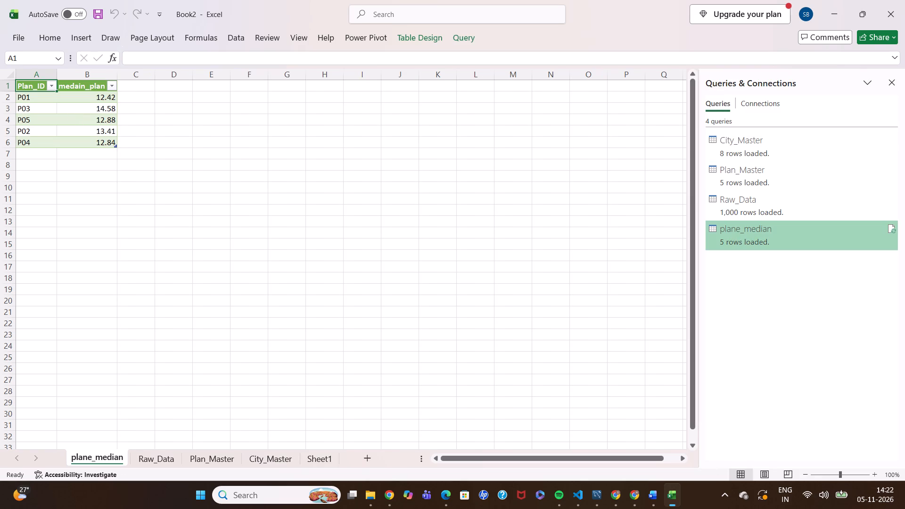
Copy all the data rows of the loaded table on the Raw_Data worksheet.
click(153, 458)
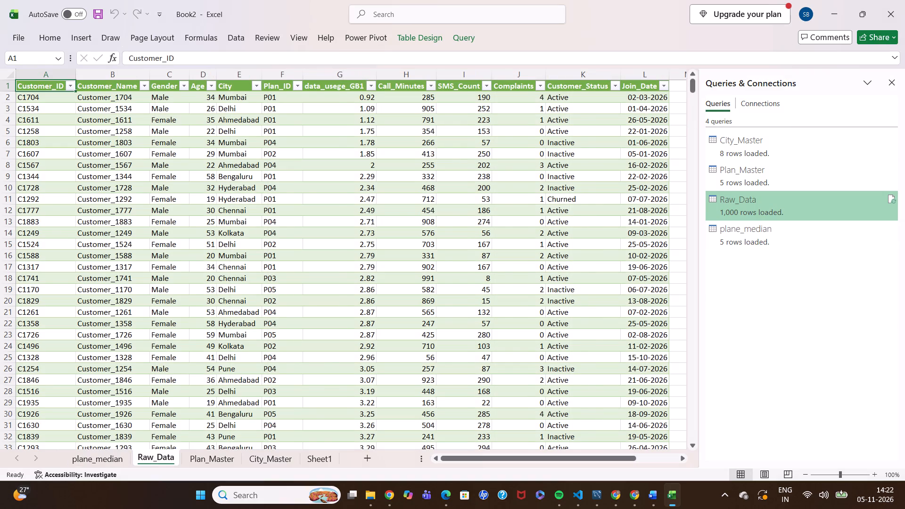
scroll(236, 329, right, 1)
scroll(236, 329, down, 2)
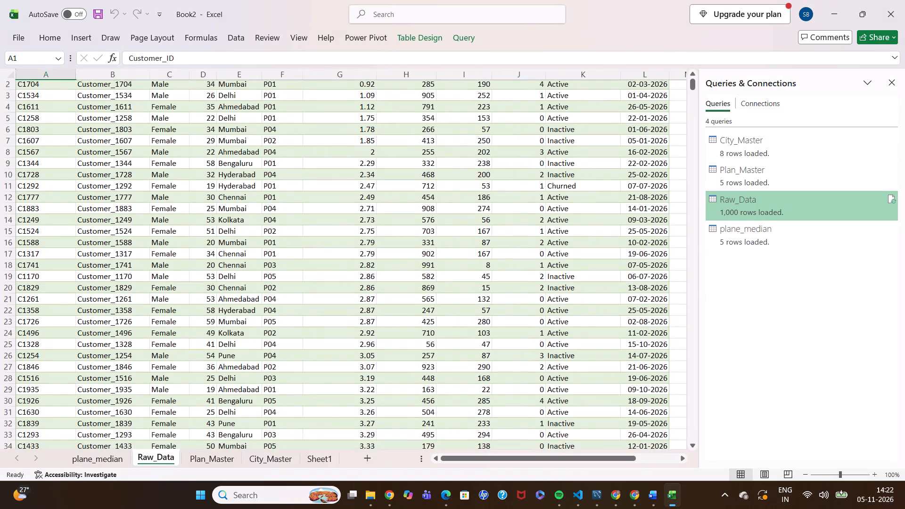
scroll(236, 329, down, 8)
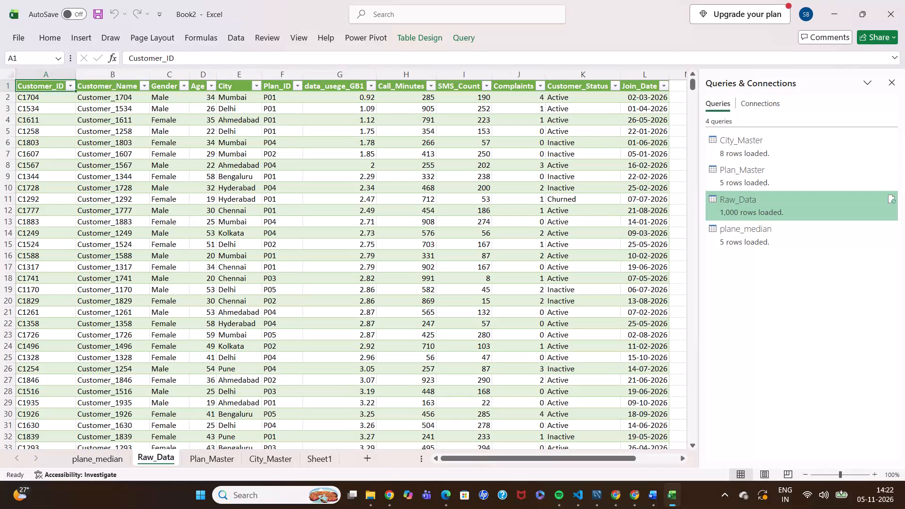
click(297, 308)
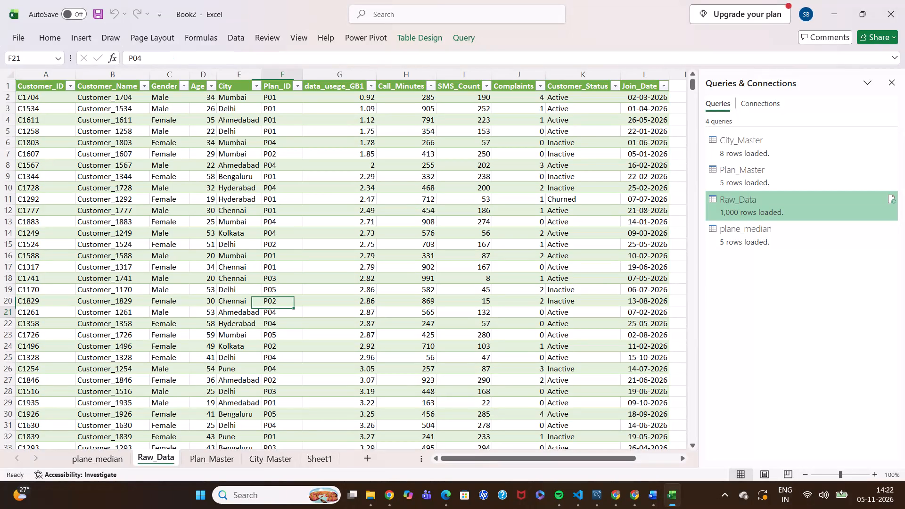
key(ctrl+a)
key(ctrl+c)
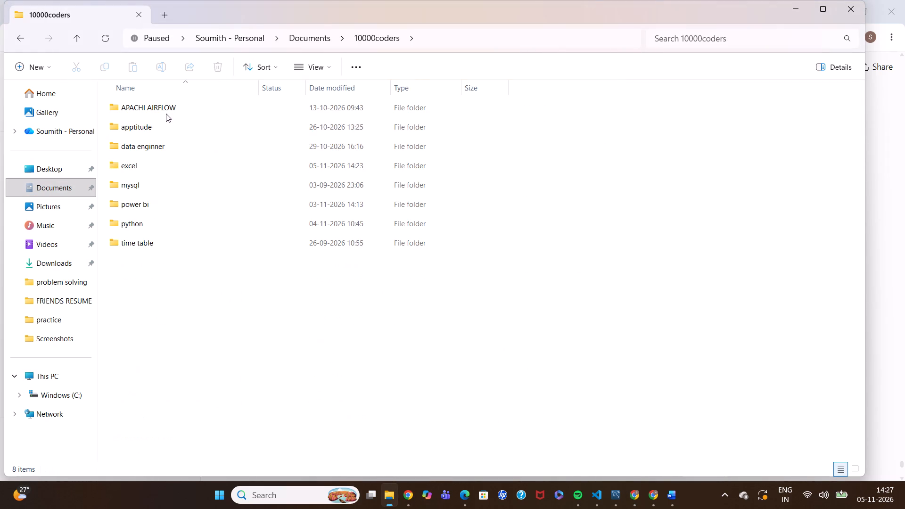
double_click(145, 168)
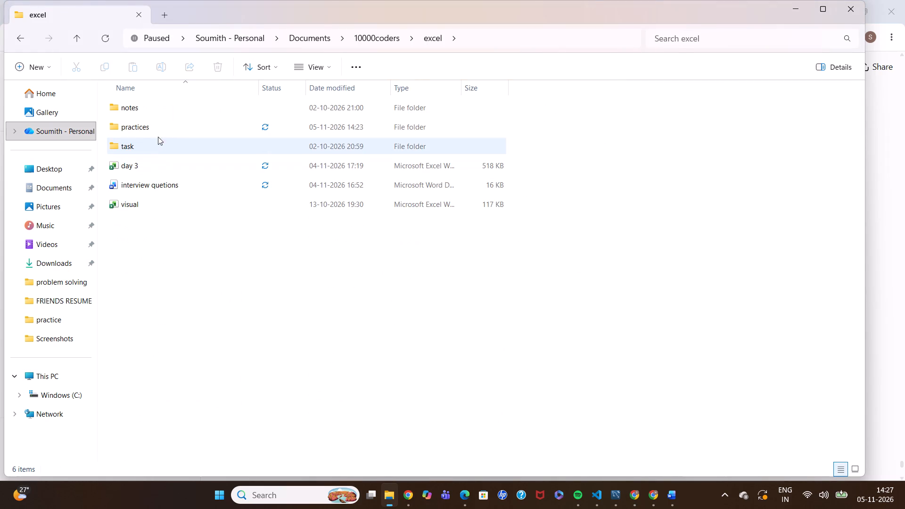
double_click(155, 107)
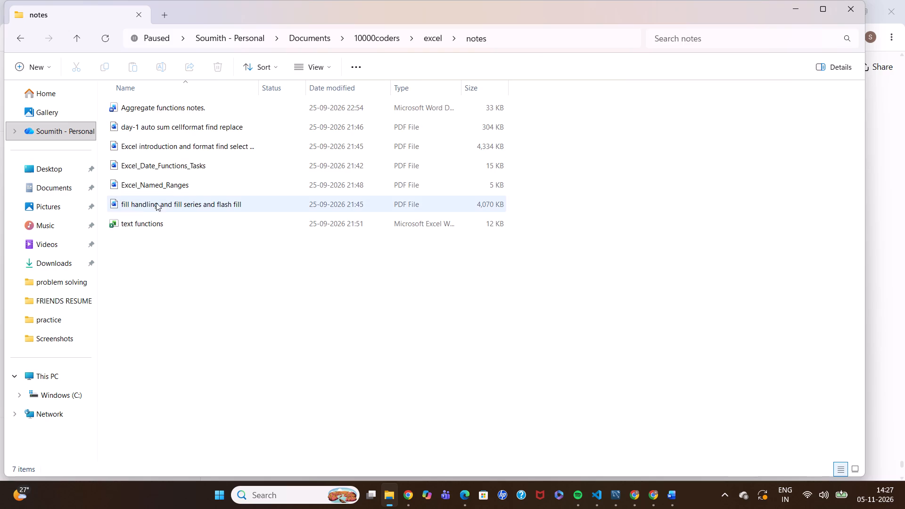
click(76, 43)
double_click(136, 129)
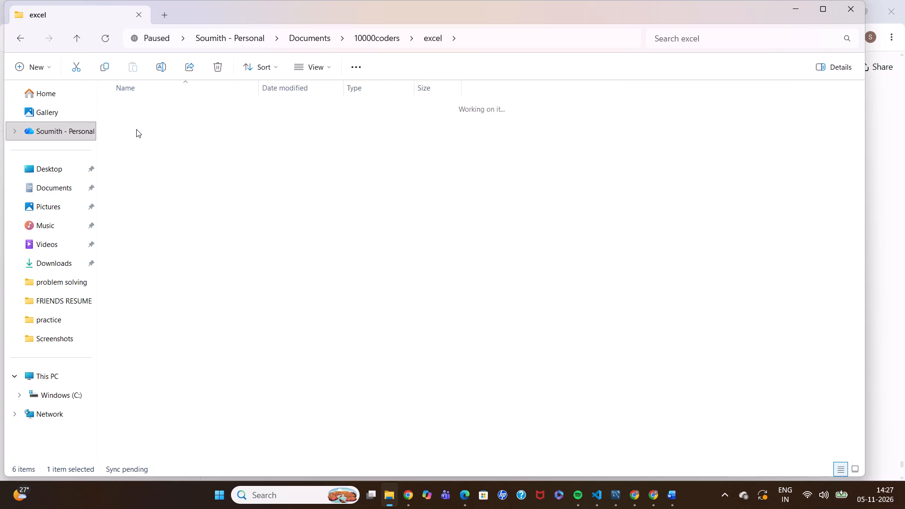
double_click(147, 110)
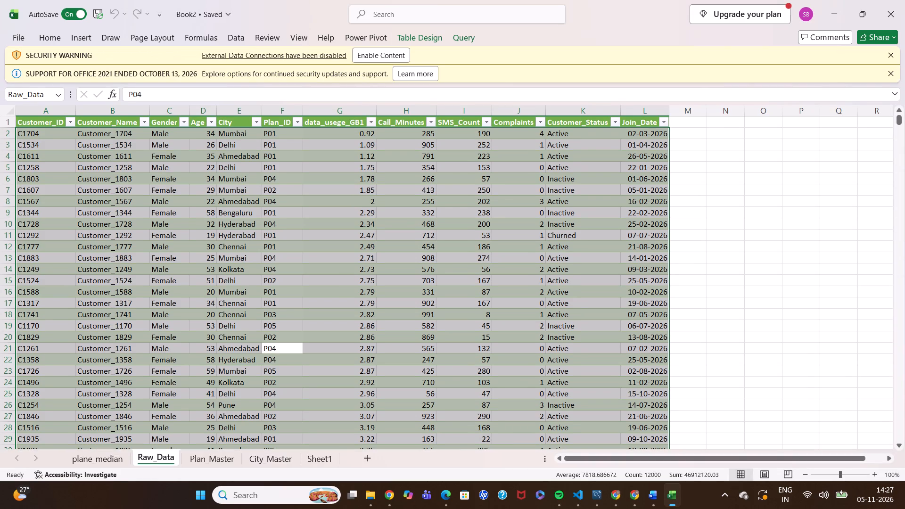
Enable Book2's external data connections, make it a trusted document, and dismiss the Office support notice.
click(373, 54)
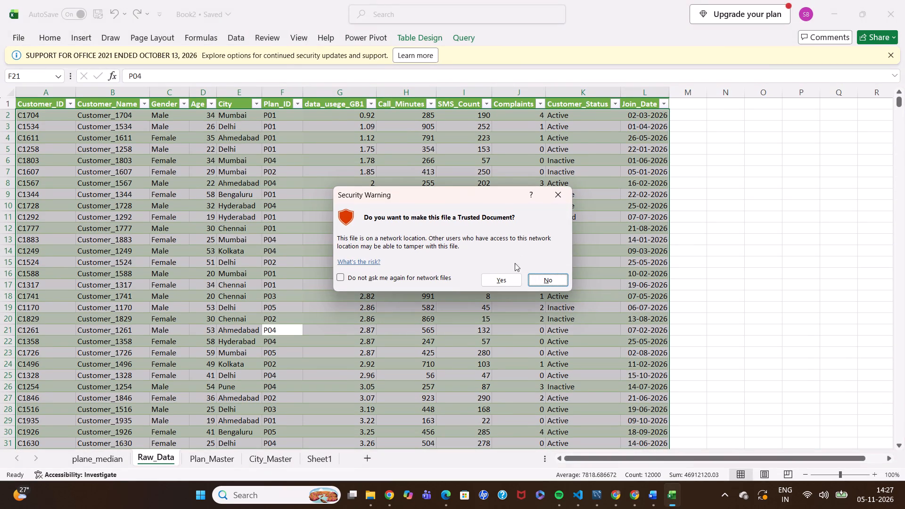
click(502, 281)
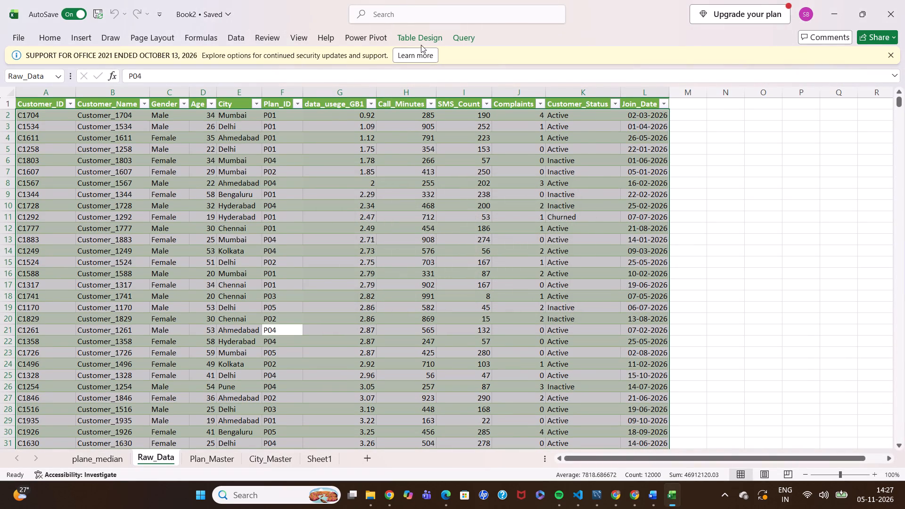
click(889, 52)
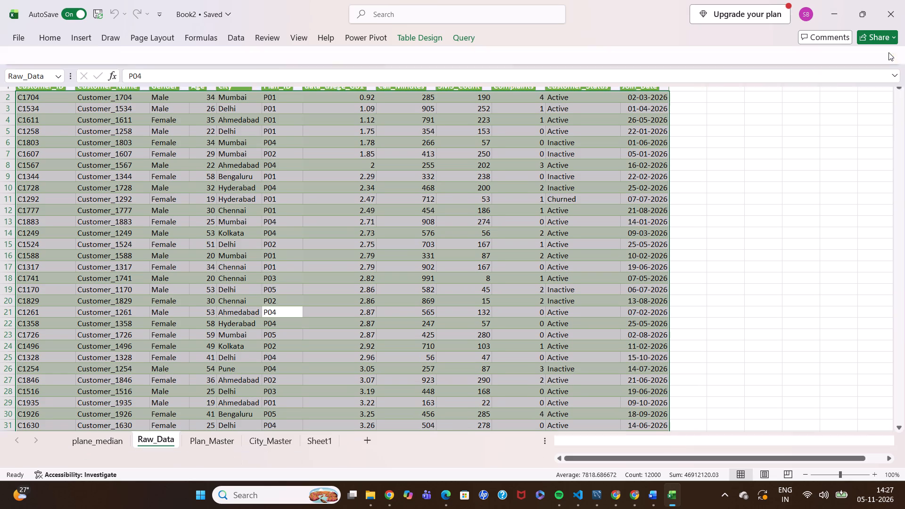
click(517, 194)
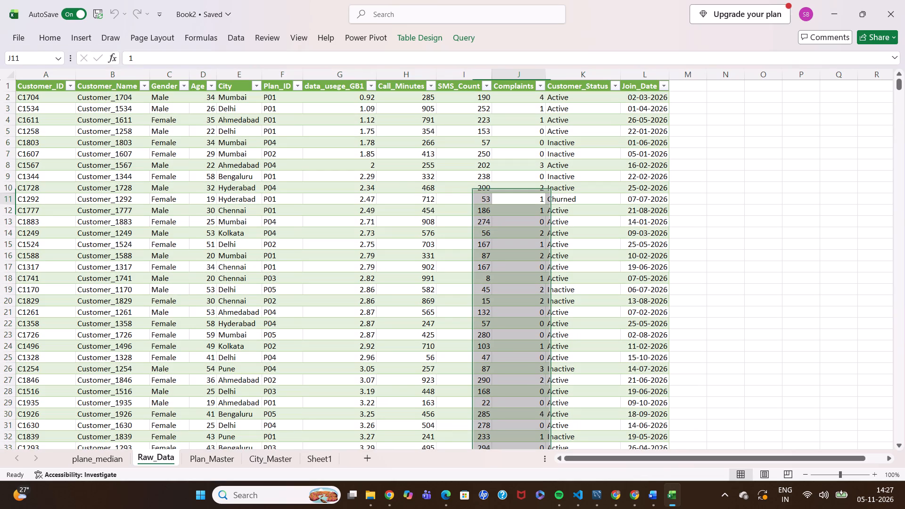
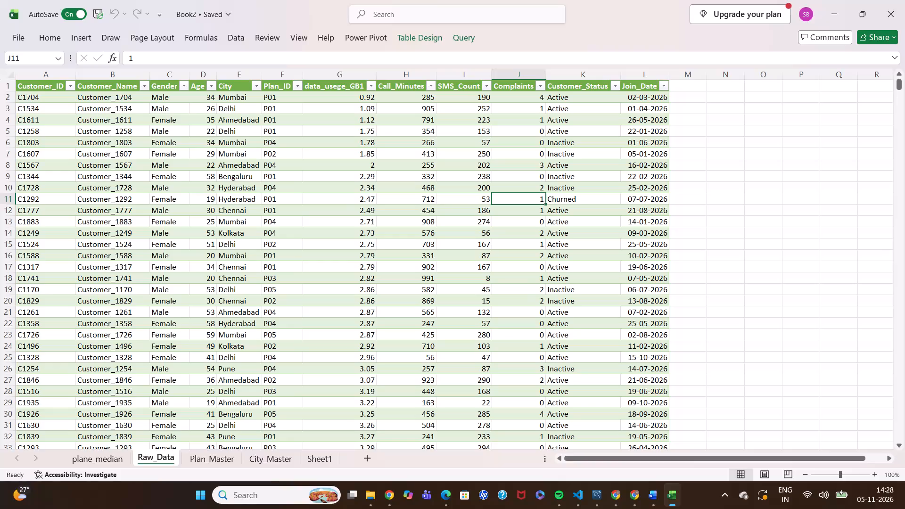
Go to the Plan_Master sheet in the Book2 workbook.
click(215, 463)
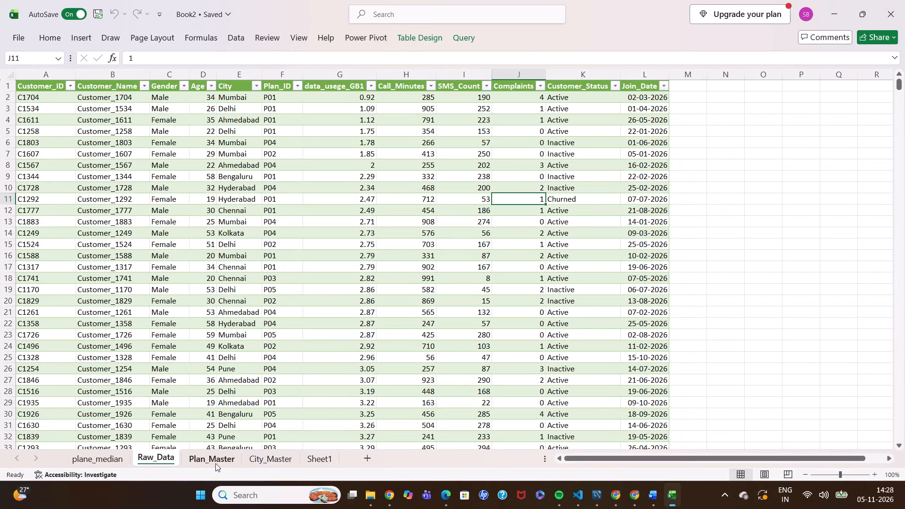